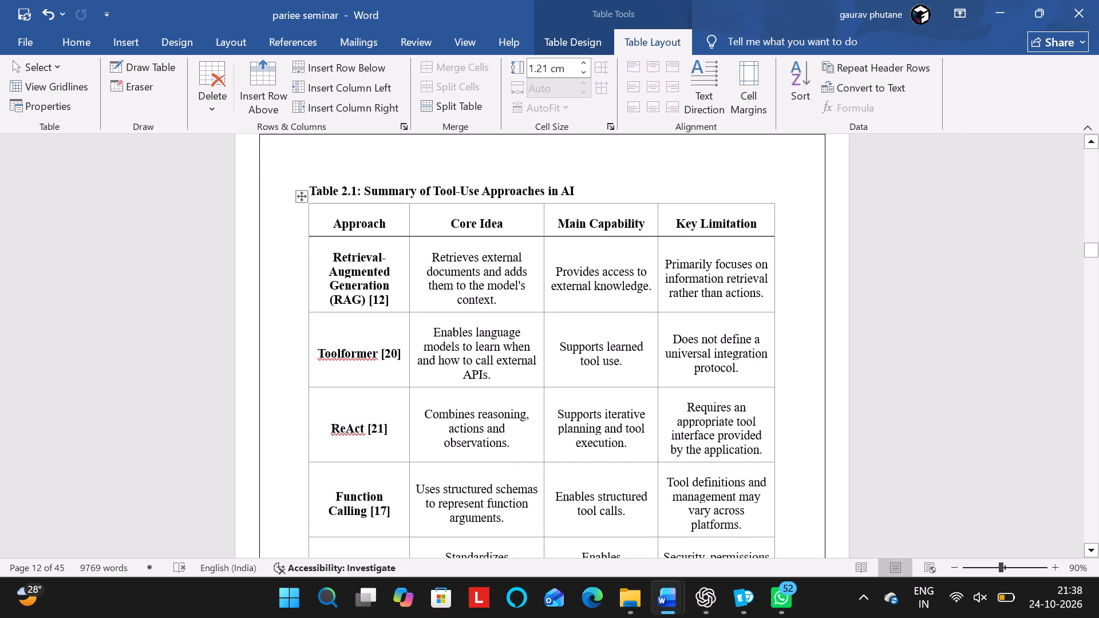
Replace all of Table 2.1, Summary of Tool-Use Approaches in AI, with the copied shorter version of the table.
{"action": "left_click_drag", "start_coordinate": [324, 226], "coordinate": [717, 437]}
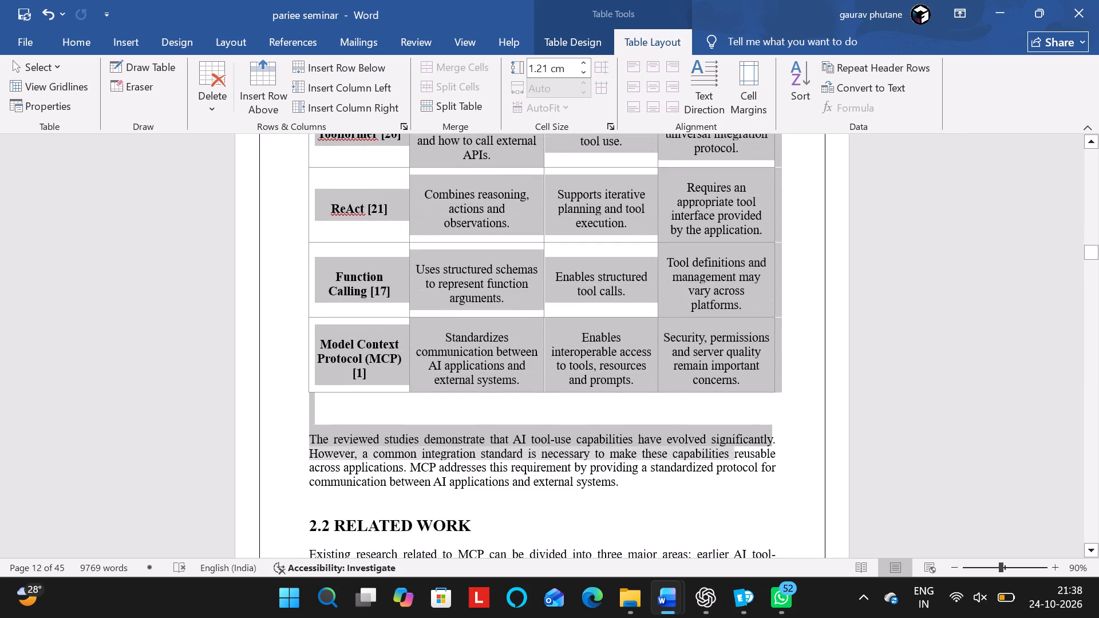
{"action": "left_click_drag", "start_coordinate": [717, 437], "coordinate": [746, 386]}
{"action": "key", "text": "ctrl+v"}
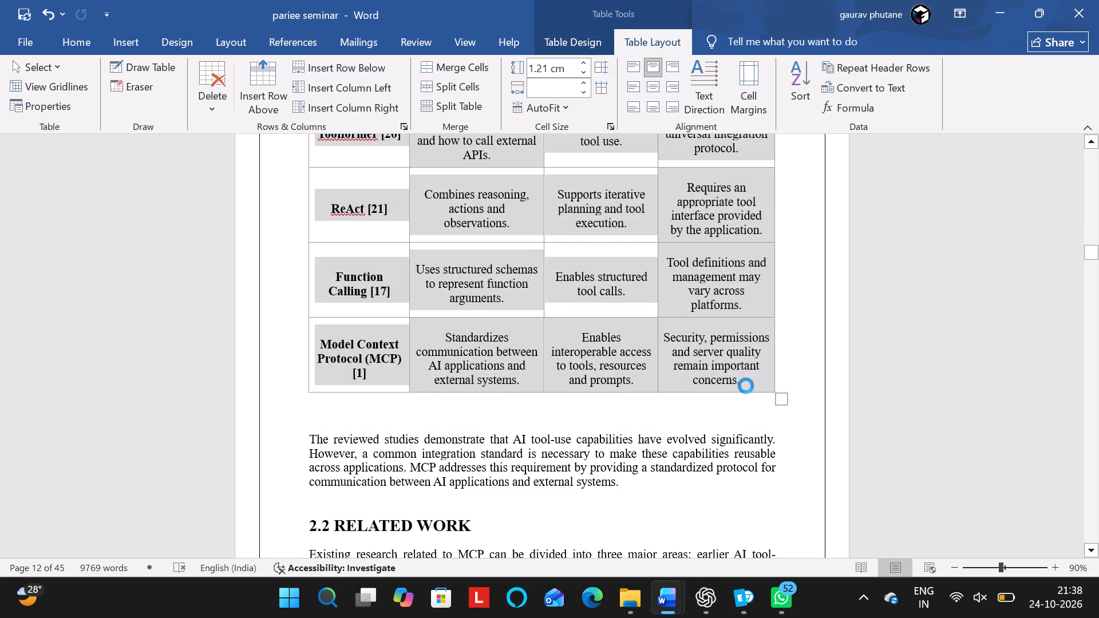
{"action": "scroll", "coordinate": [746, 386], "scroll_direction": "up", "scroll_amount": 1}
{"action": "left_click", "coordinate": [808, 339]}
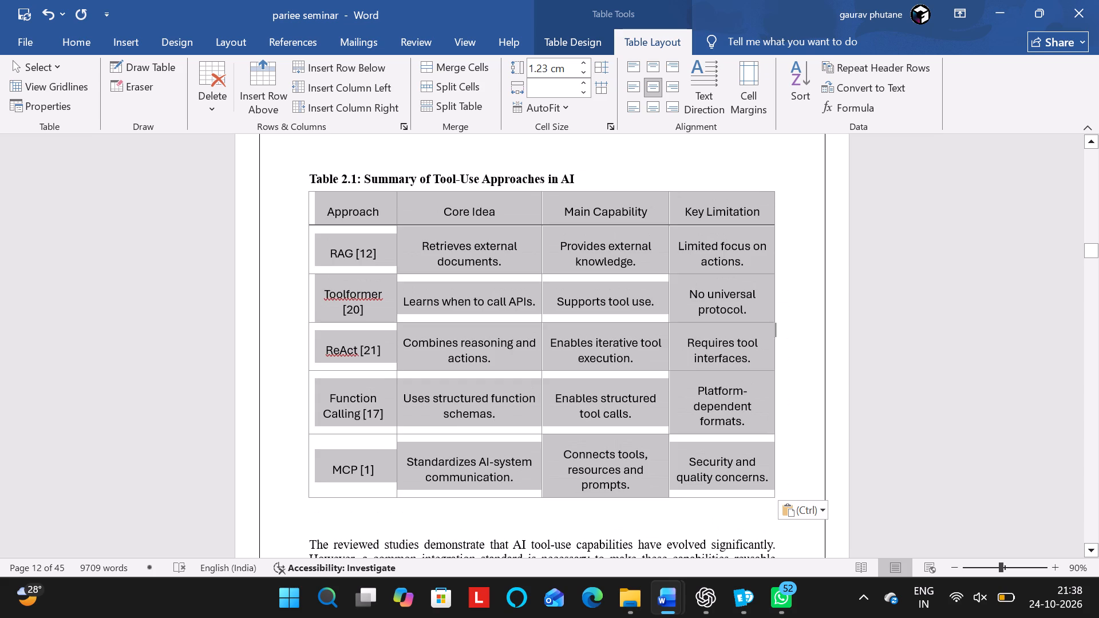
Select all cells of the pasted Table 2.1, from the Approach header through the MCP [1] row.
{"action": "left_click_drag", "start_coordinate": [322, 208], "coordinate": [631, 356]}
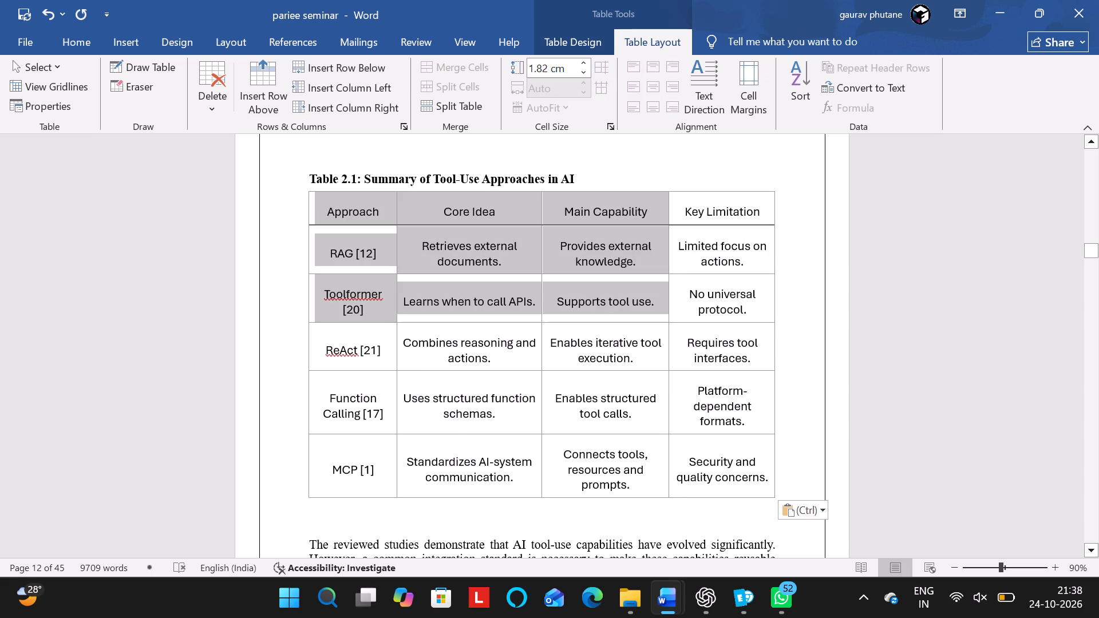
{"action": "left_click_drag", "start_coordinate": [631, 356], "coordinate": [734, 467]}
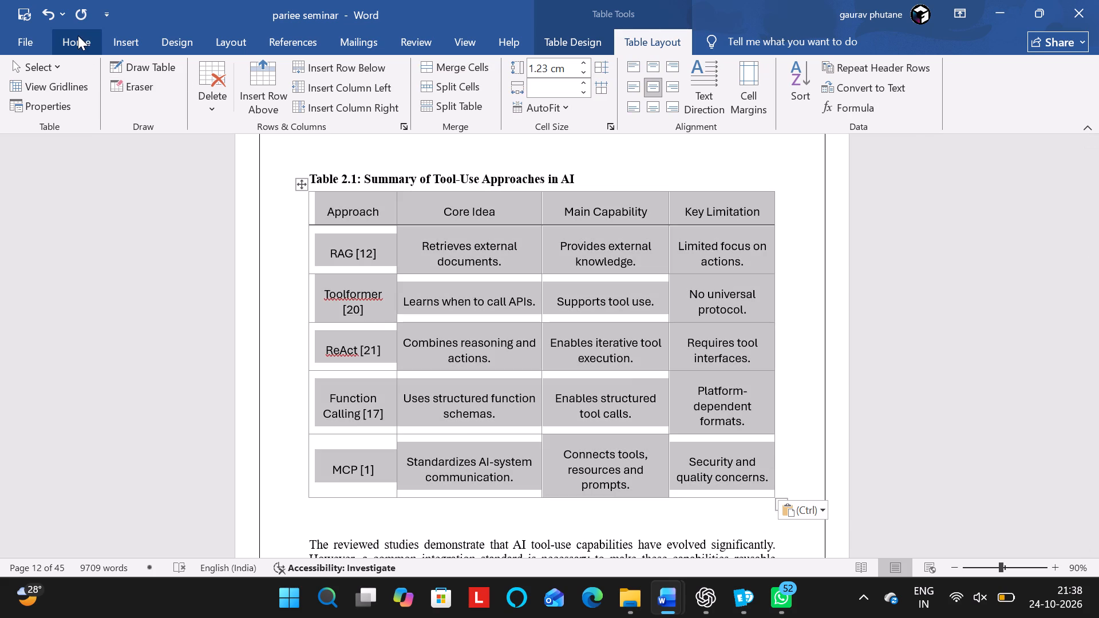
Change the font of all text in Table 2.1 to Times New Roman.
{"action": "left_click", "coordinate": [78, 35]}
{"action": "left_click", "coordinate": [197, 70]}
{"action": "type", "text": "time"}
{"action": "key", "text": "Return"}
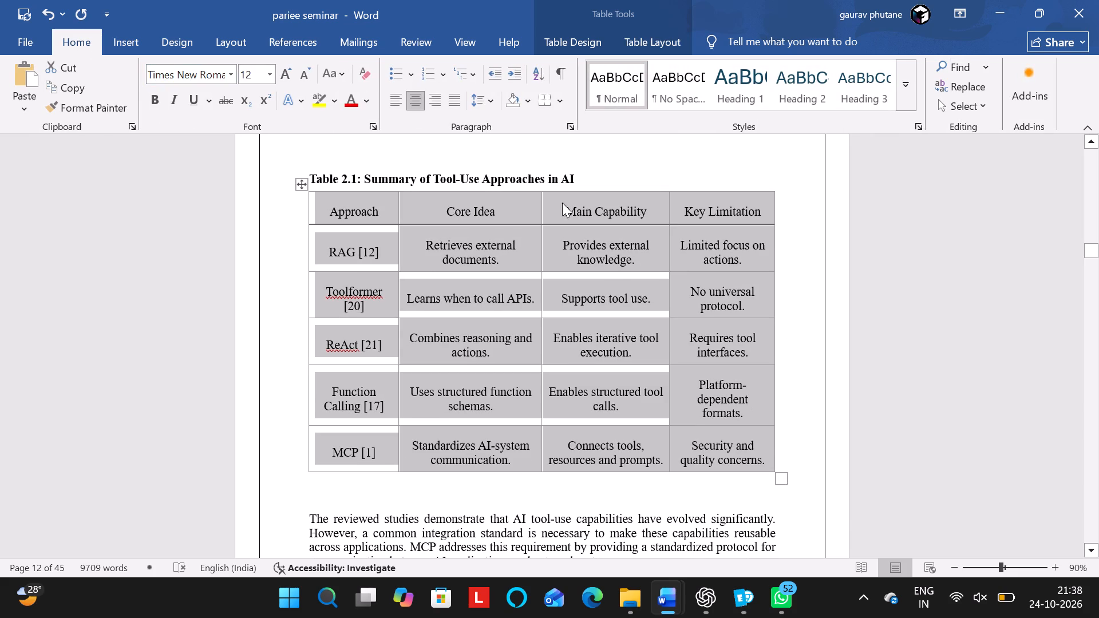
{"action": "left_click", "coordinate": [663, 178]}
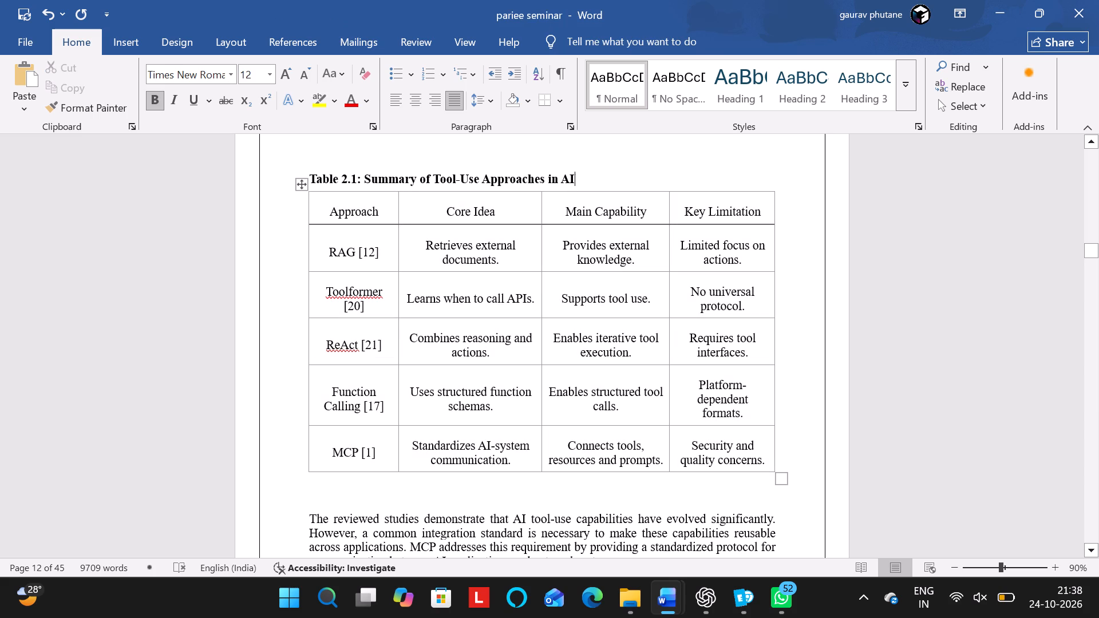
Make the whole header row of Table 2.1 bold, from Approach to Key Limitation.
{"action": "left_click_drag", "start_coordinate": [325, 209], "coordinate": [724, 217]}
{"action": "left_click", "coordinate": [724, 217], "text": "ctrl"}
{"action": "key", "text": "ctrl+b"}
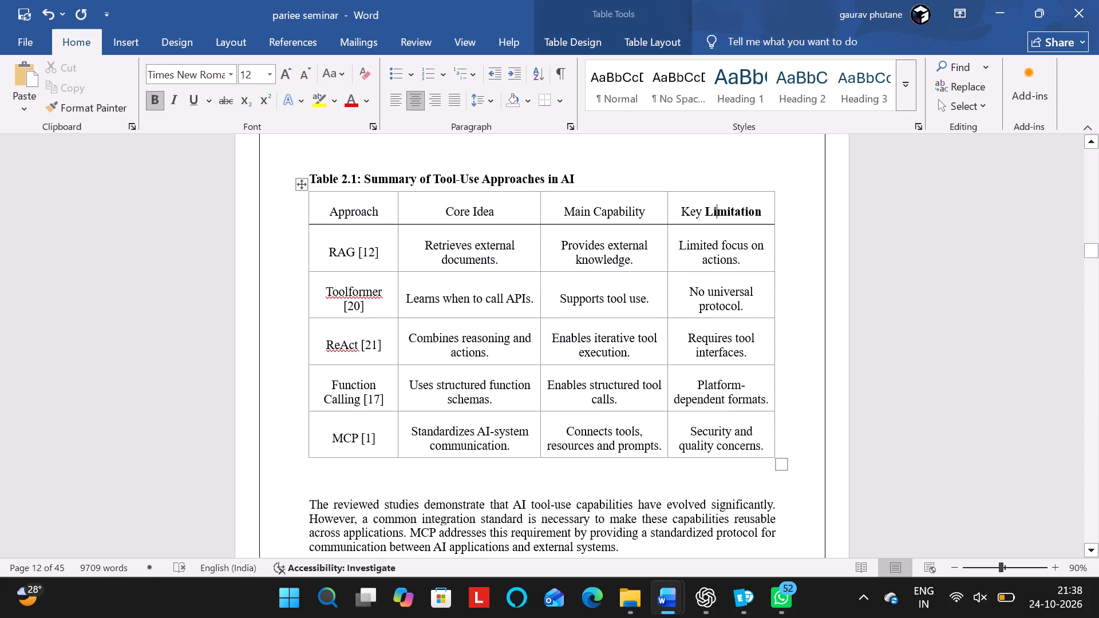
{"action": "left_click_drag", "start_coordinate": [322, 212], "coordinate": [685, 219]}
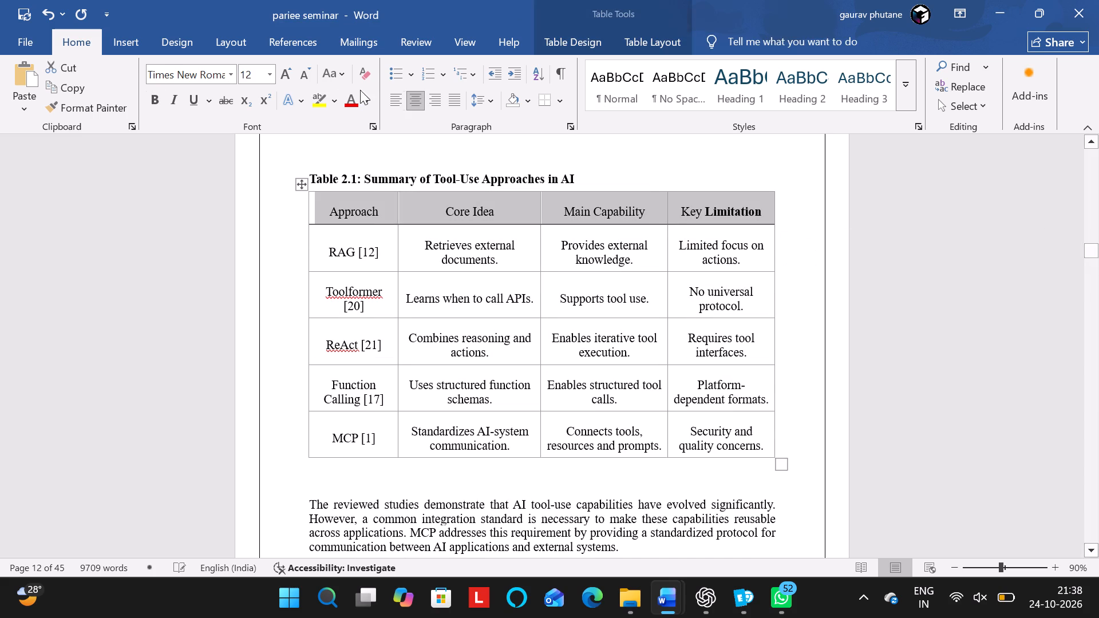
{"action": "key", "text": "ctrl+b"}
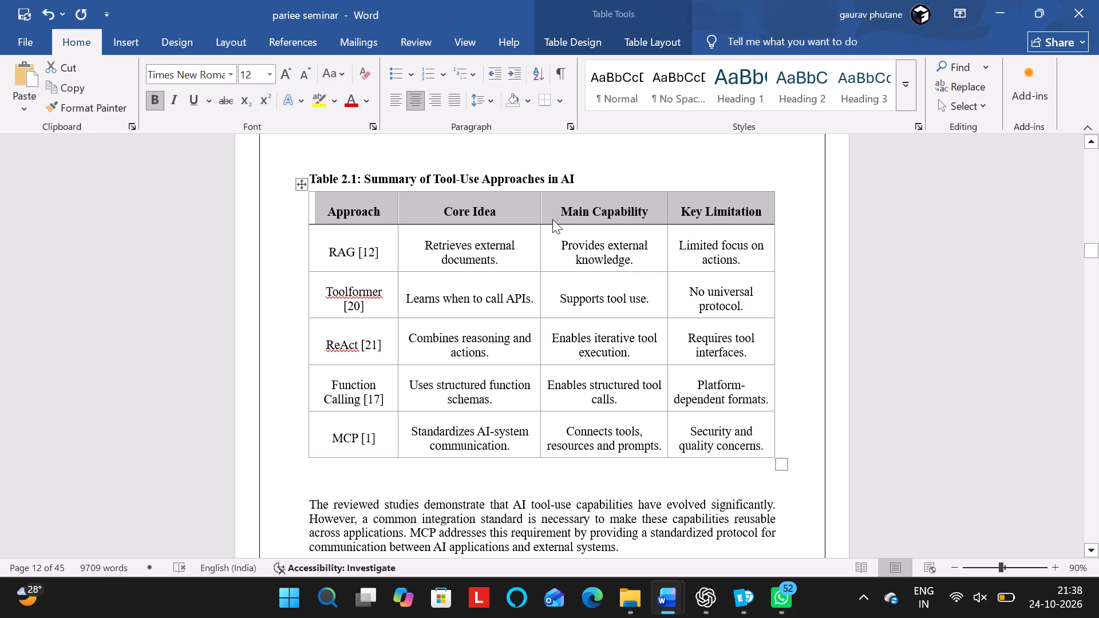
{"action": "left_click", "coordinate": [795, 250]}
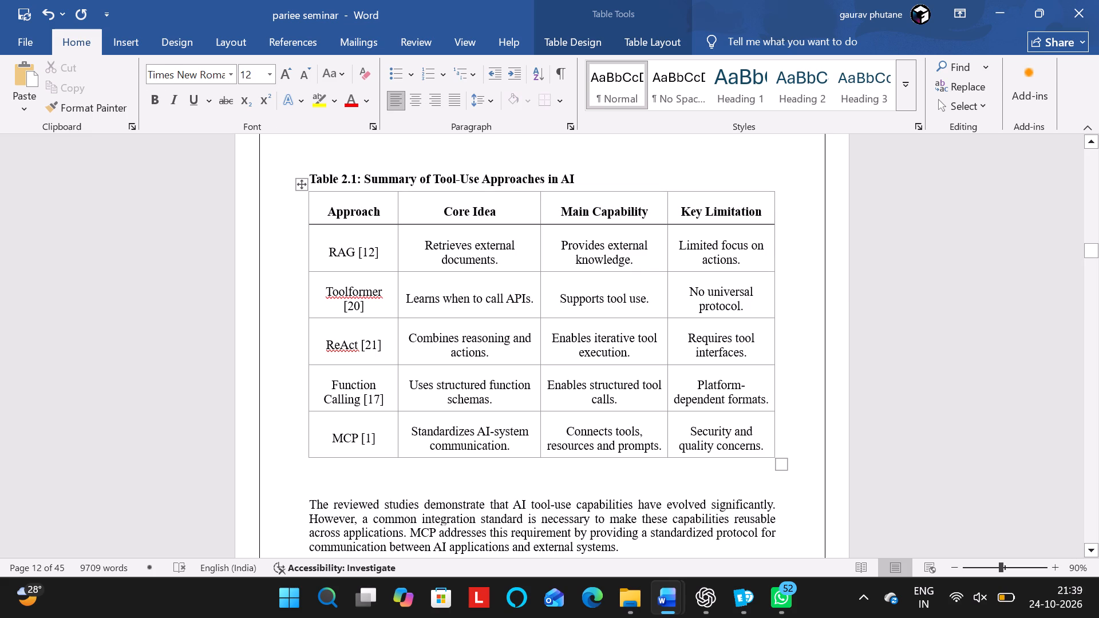
Apply the plain table style with solid black gridlines around every cell to the whole of Table 2.1.
{"action": "left_click_drag", "start_coordinate": [320, 205], "coordinate": [713, 436]}
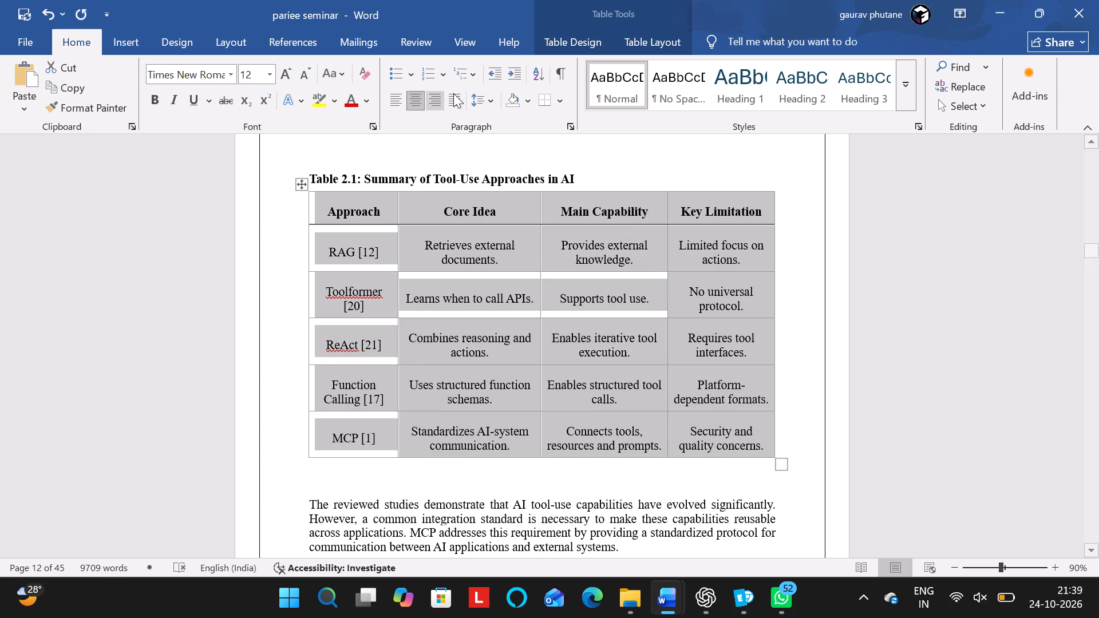
{"action": "left_click", "coordinate": [578, 41]}
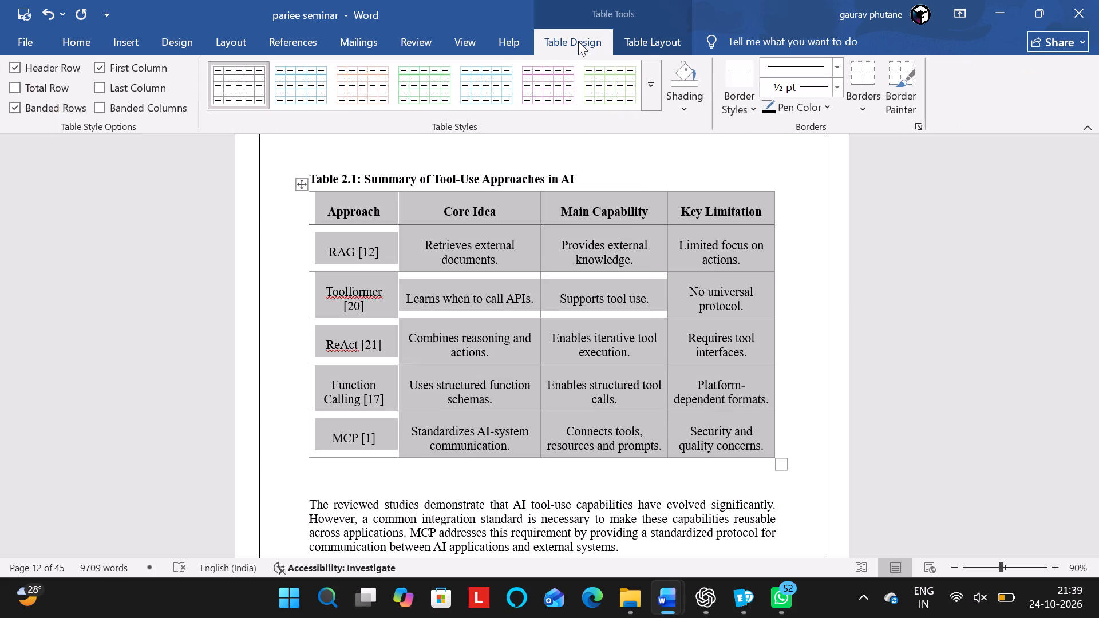
{"action": "scroll", "coordinate": [558, 82], "scroll_direction": "up", "scroll_amount": 13}
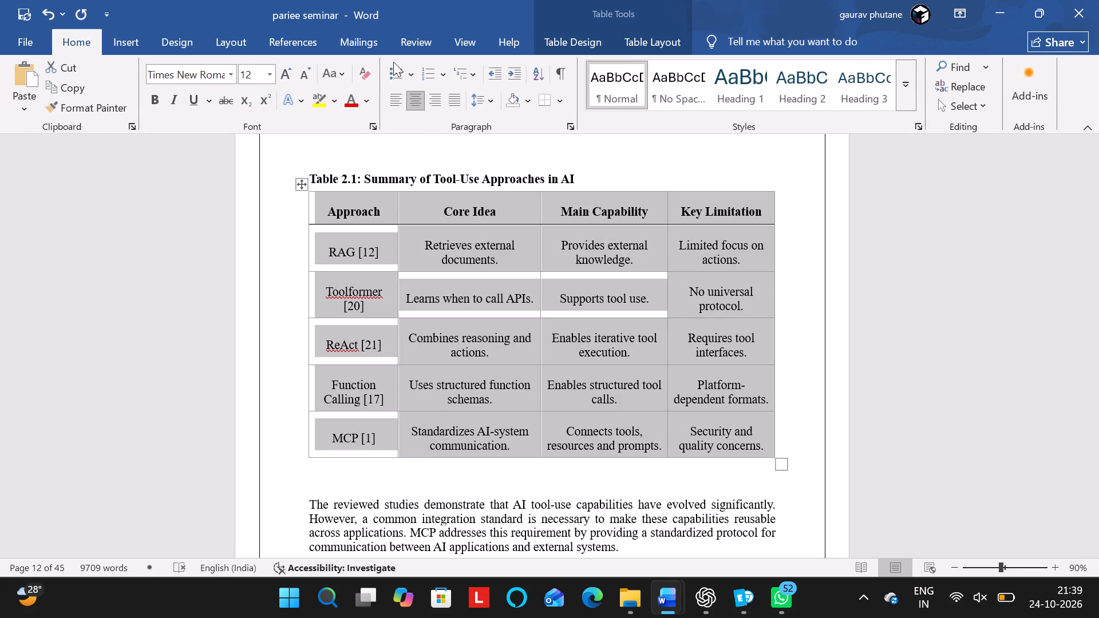
{"action": "left_click", "coordinate": [570, 42]}
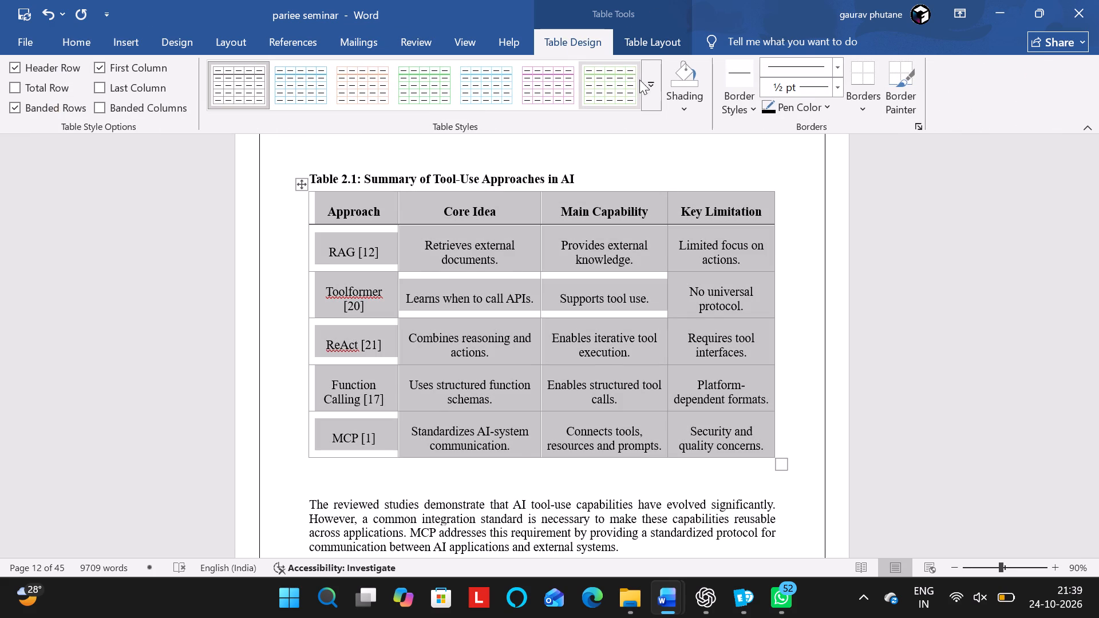
{"action": "left_click", "coordinate": [645, 80]}
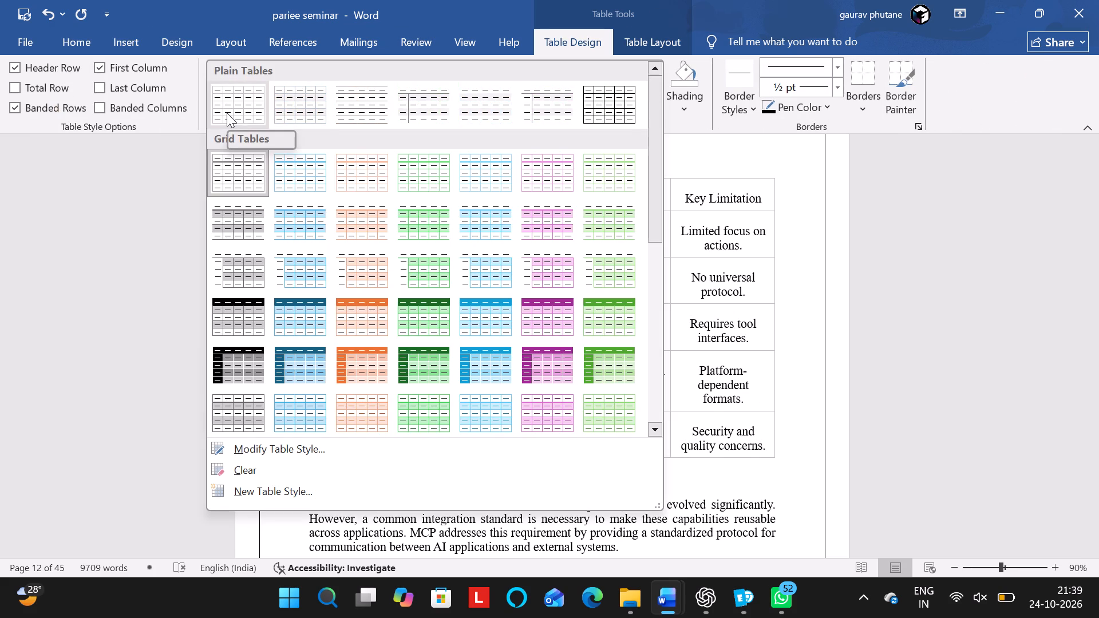
{"action": "left_click", "coordinate": [615, 113]}
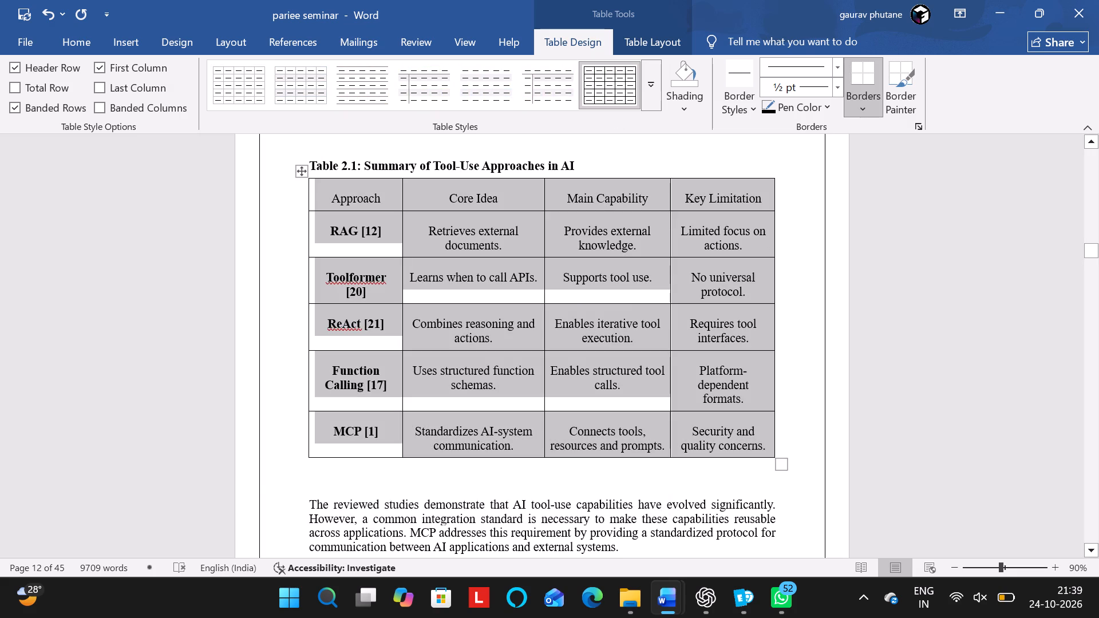
{"action": "left_click", "coordinate": [784, 251]}
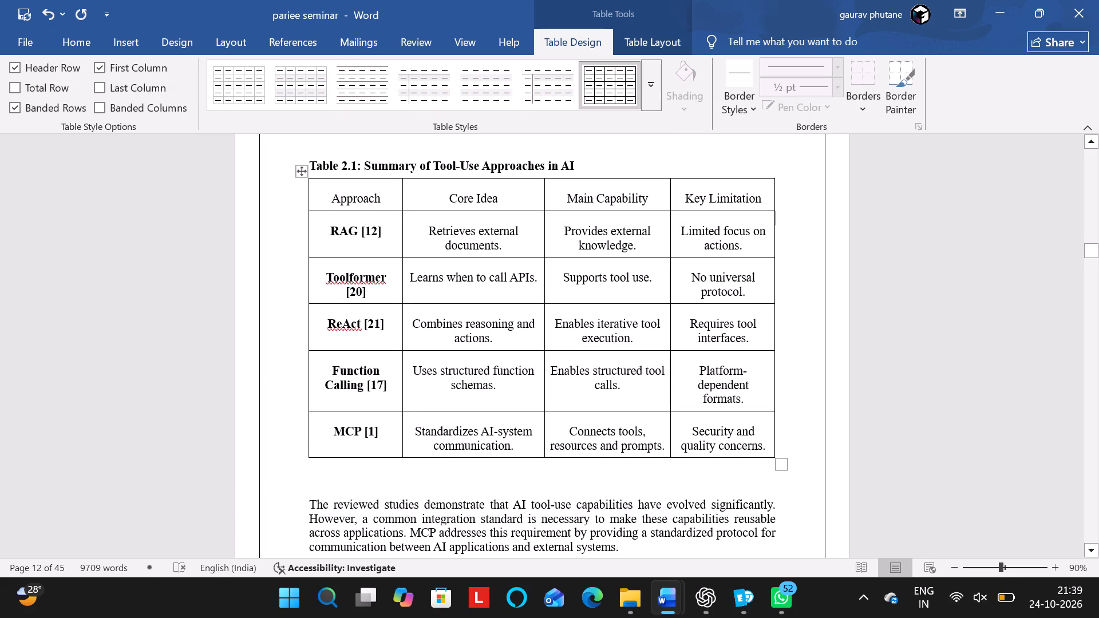
Set the height of all rows in Table 2.1 to 1 cm.
{"action": "left_click_drag", "start_coordinate": [328, 197], "coordinate": [640, 266]}
{"action": "left_click_drag", "start_coordinate": [640, 266], "coordinate": [723, 435]}
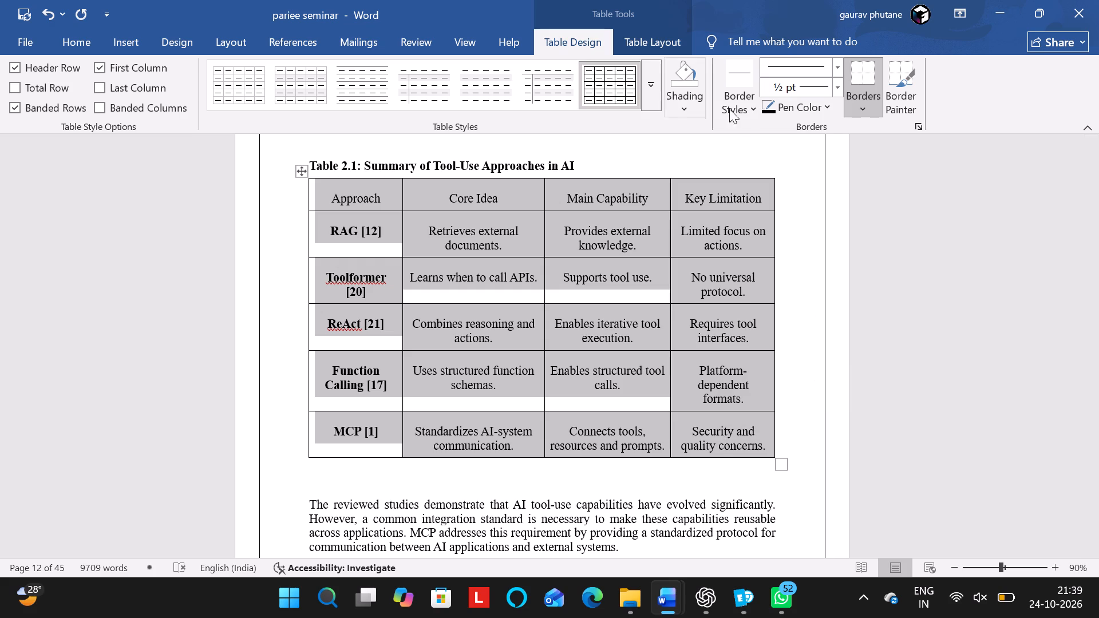
{"action": "left_click", "coordinate": [647, 41]}
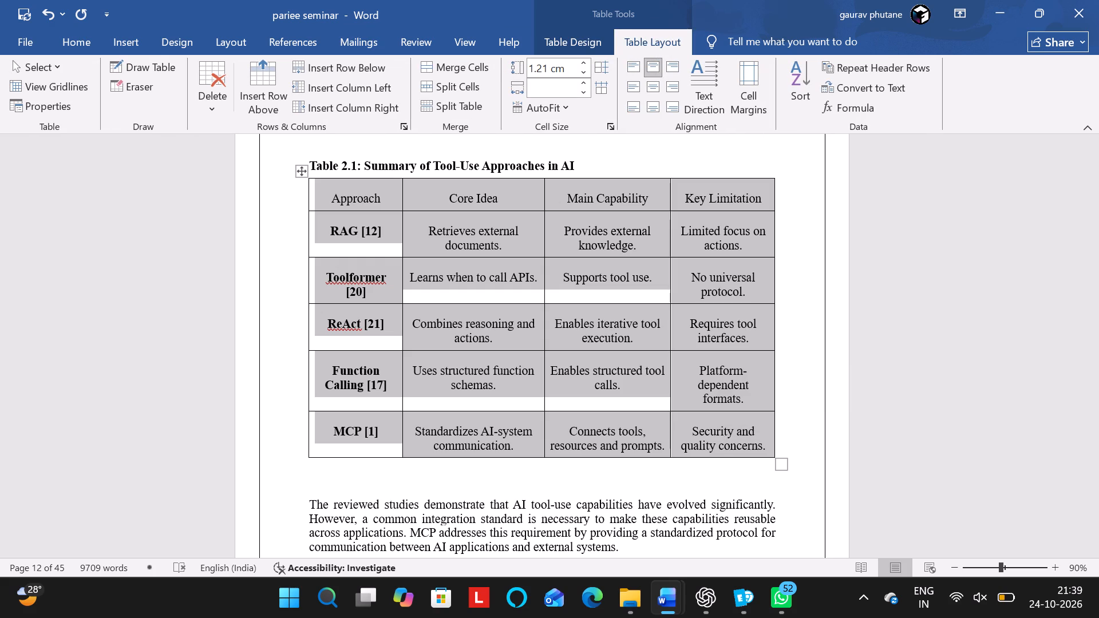
{"action": "left_click", "coordinate": [563, 72]}
{"action": "type", "text": "1 cm"}
{"action": "key", "text": "Return"}
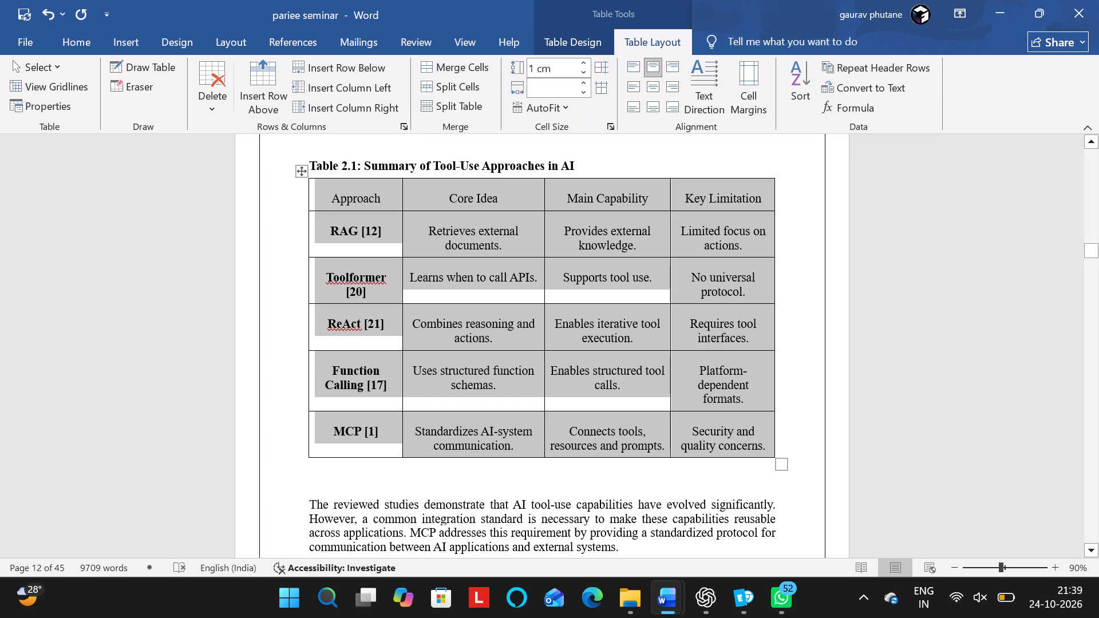
{"action": "left_click", "coordinate": [872, 256]}
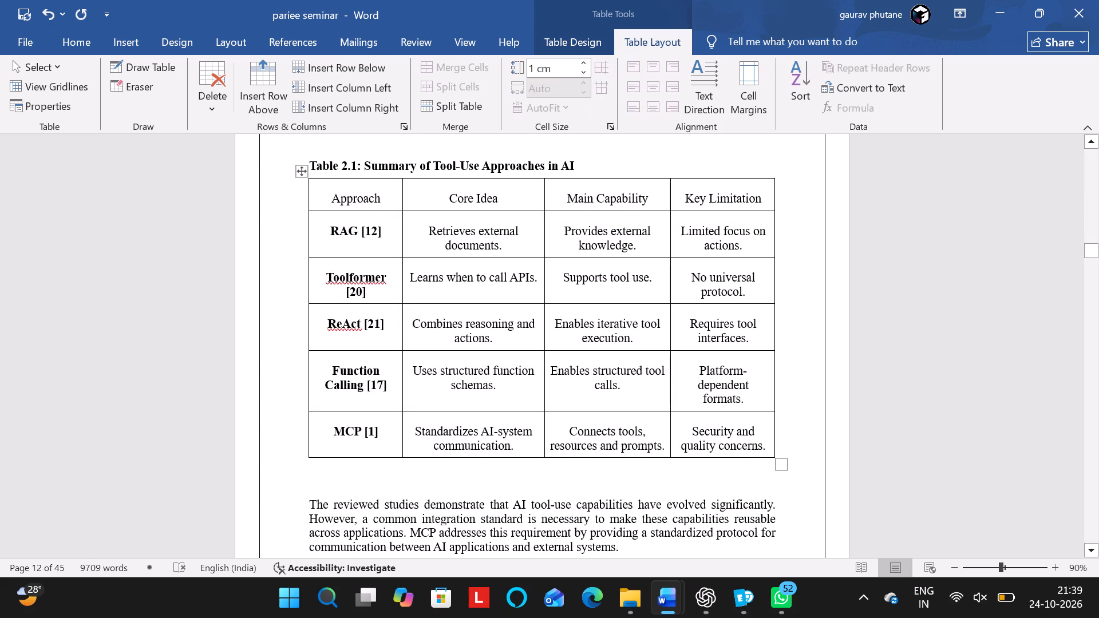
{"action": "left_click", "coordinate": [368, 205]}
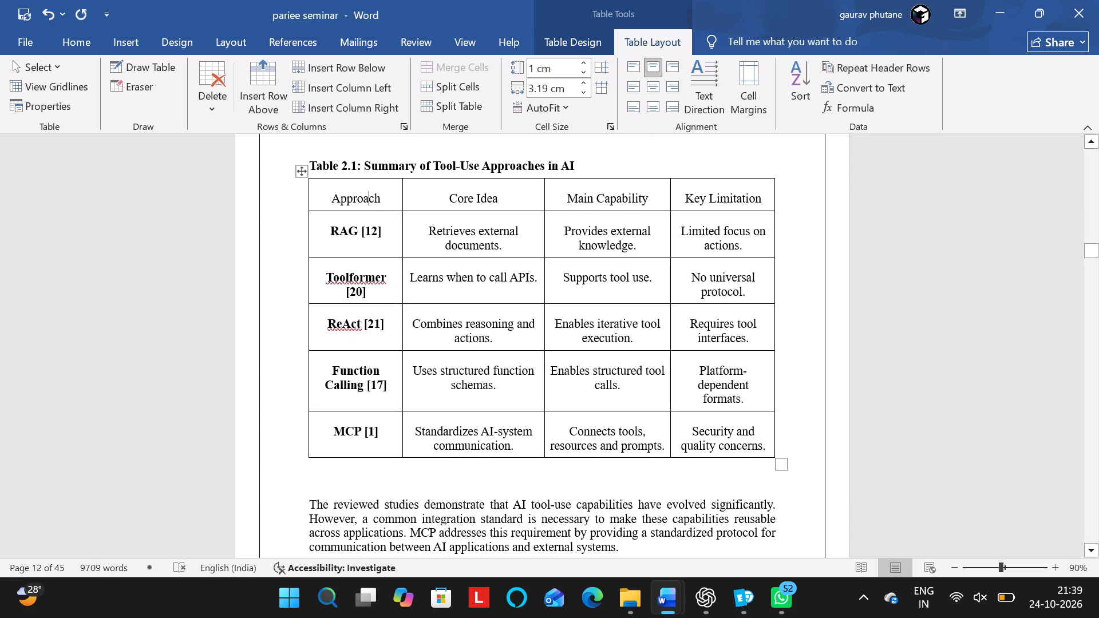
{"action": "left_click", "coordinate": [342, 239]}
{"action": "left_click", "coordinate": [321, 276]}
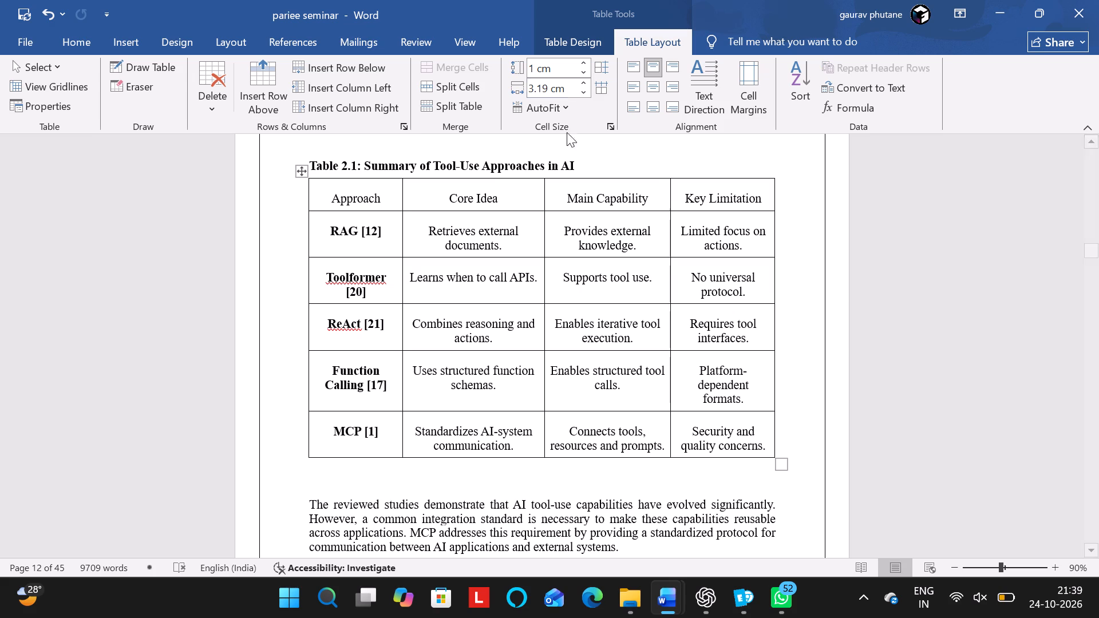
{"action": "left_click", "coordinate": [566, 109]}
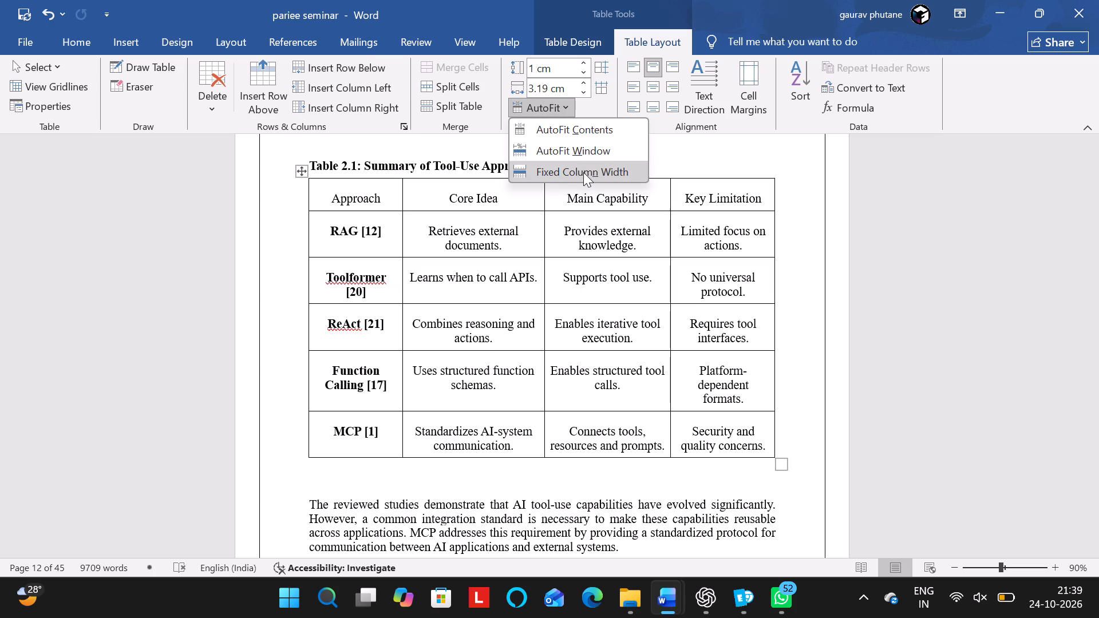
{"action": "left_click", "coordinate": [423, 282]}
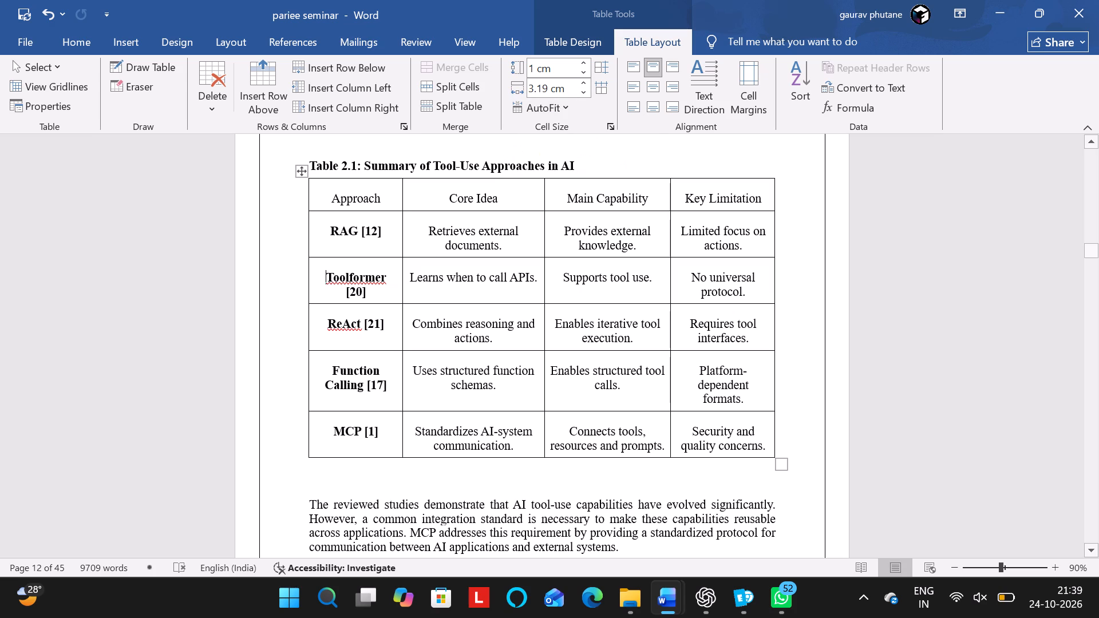
Apply AutoFit Contents to Table 2.1 with the rows from RAG to MCP selected.
{"action": "left_click_drag", "start_coordinate": [325, 230], "coordinate": [661, 388]}
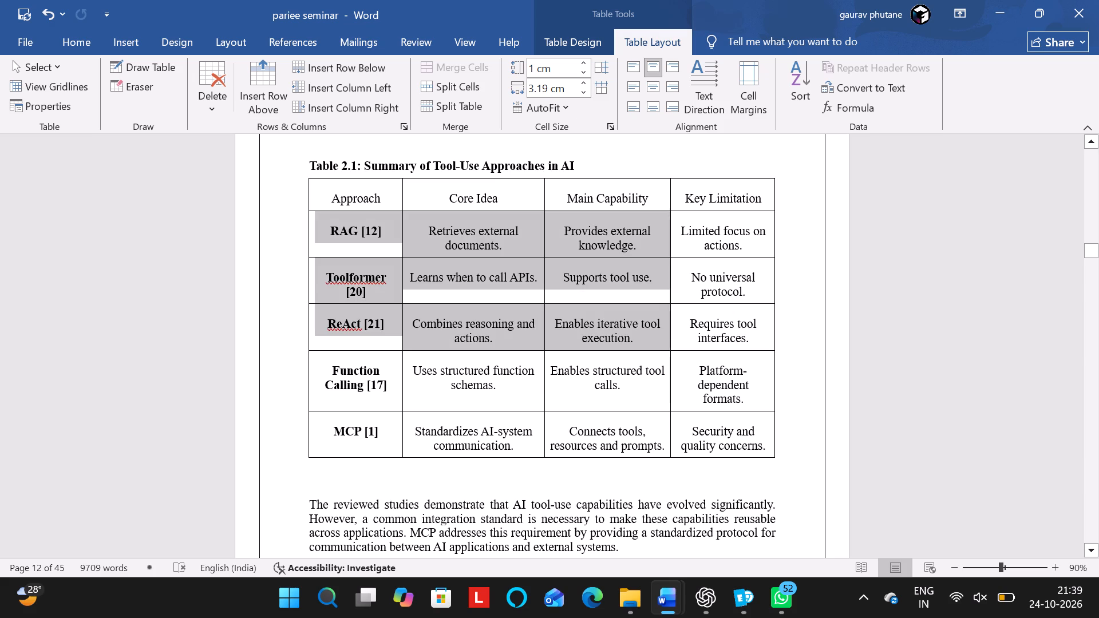
{"action": "left_click_drag", "start_coordinate": [661, 388], "coordinate": [707, 436]}
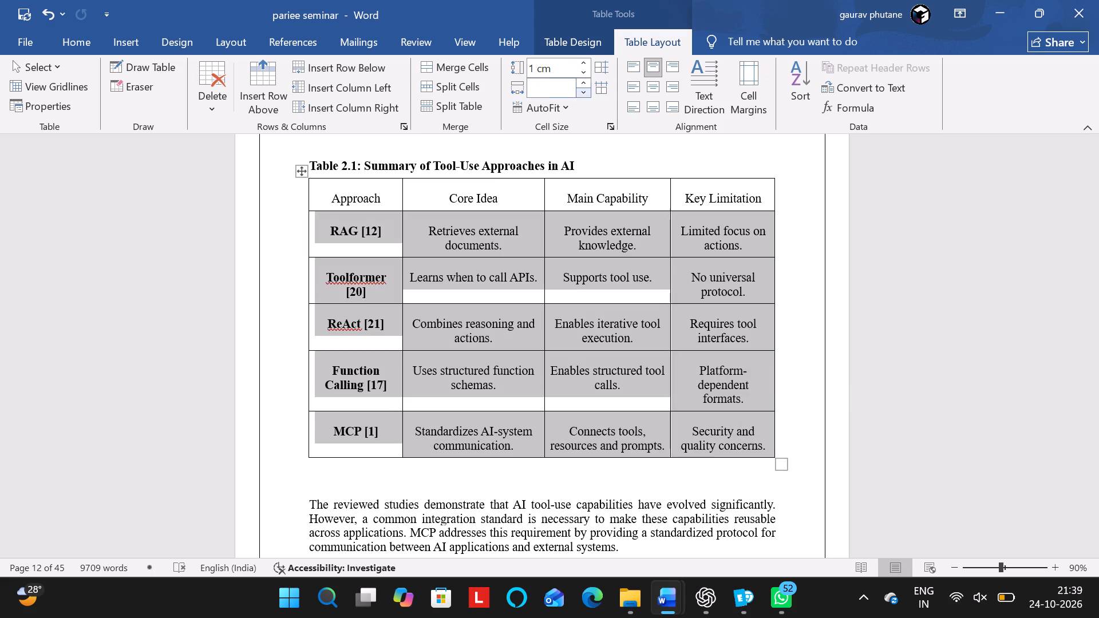
{"action": "left_click", "coordinate": [562, 106]}
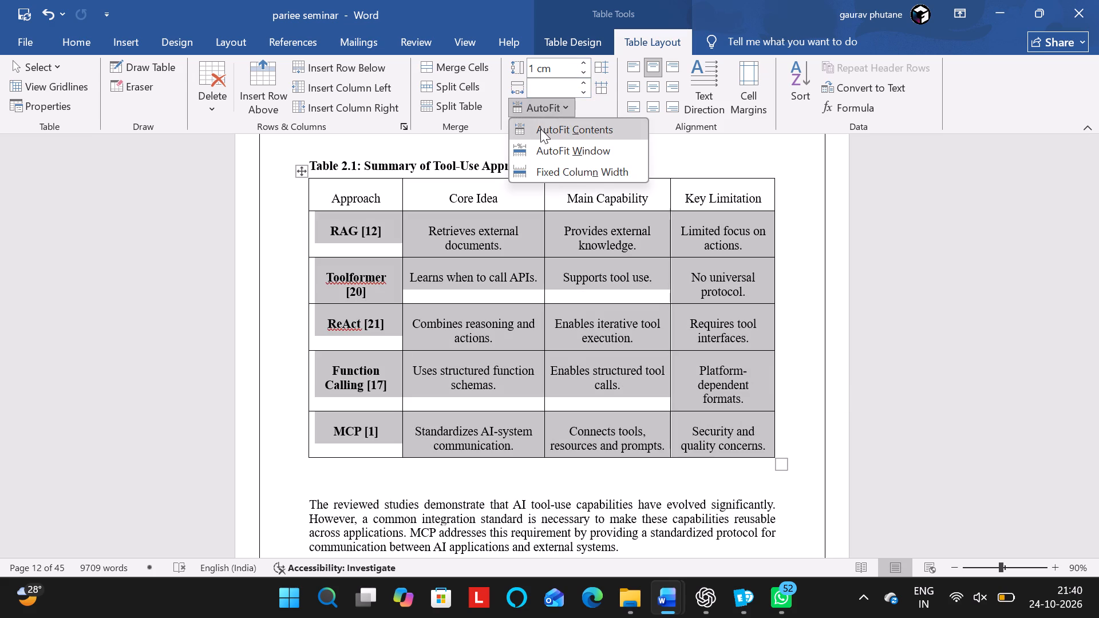
{"action": "left_click", "coordinate": [540, 129]}
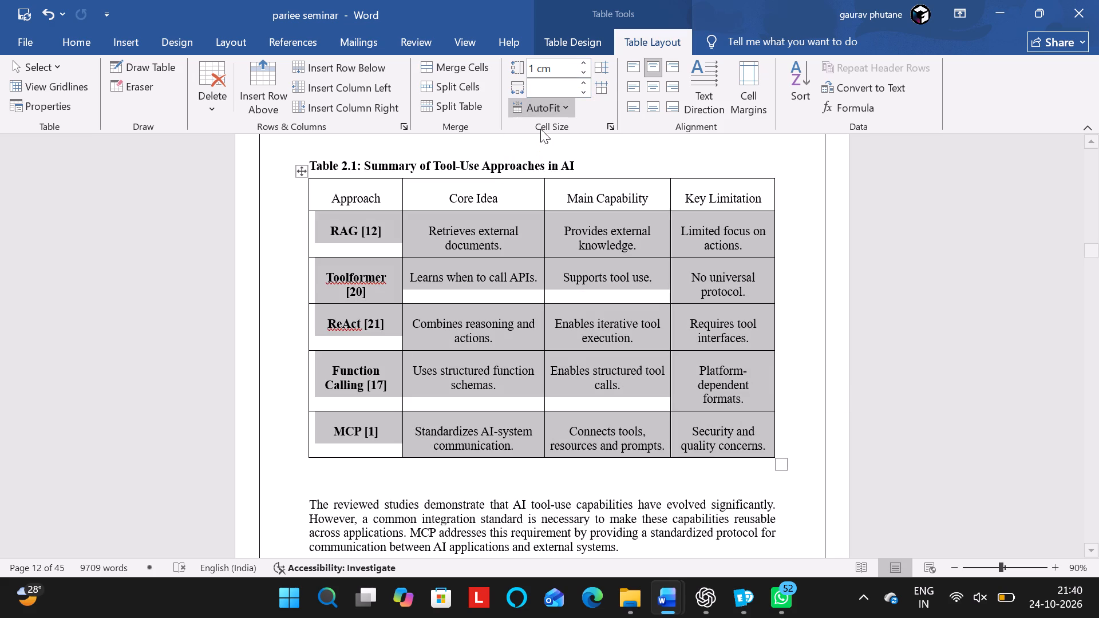
{"action": "left_click", "coordinate": [804, 310]}
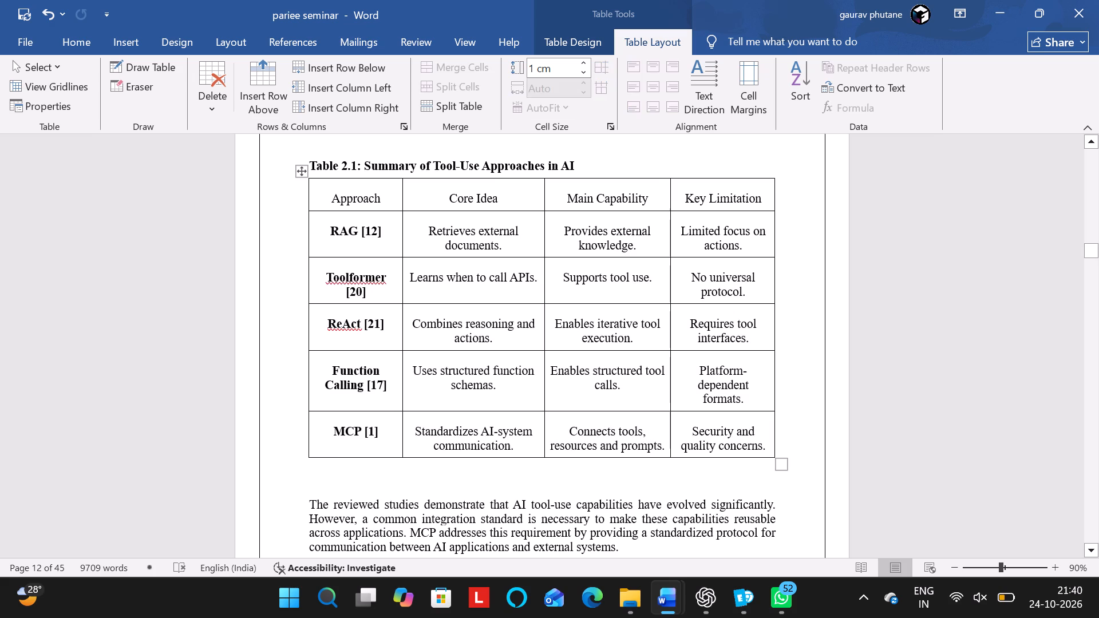
Remove the space before and after paragraphs in all cells of Table 2.1.
{"action": "left_click_drag", "start_coordinate": [328, 199], "coordinate": [774, 446]}
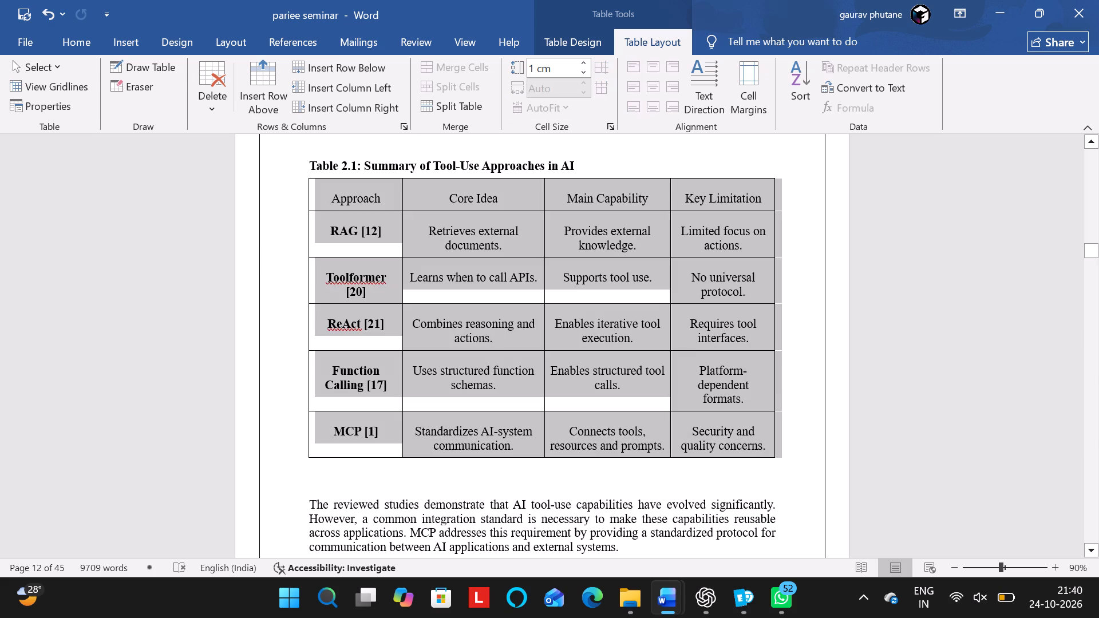
{"action": "left_click_drag", "start_coordinate": [774, 446], "coordinate": [764, 445]}
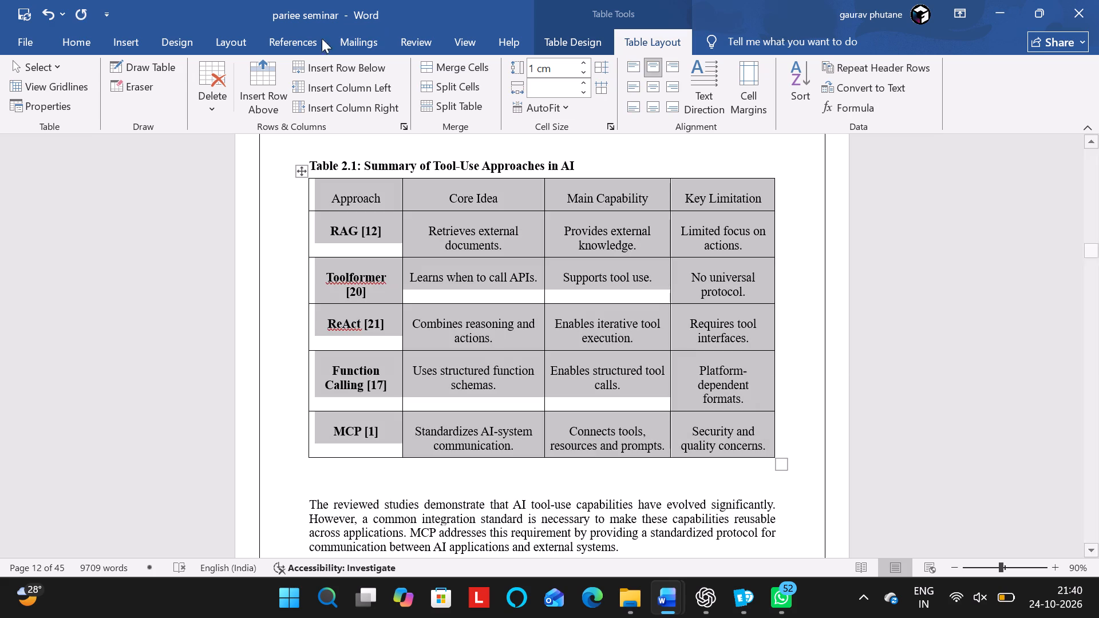
{"action": "left_click", "coordinate": [72, 37]}
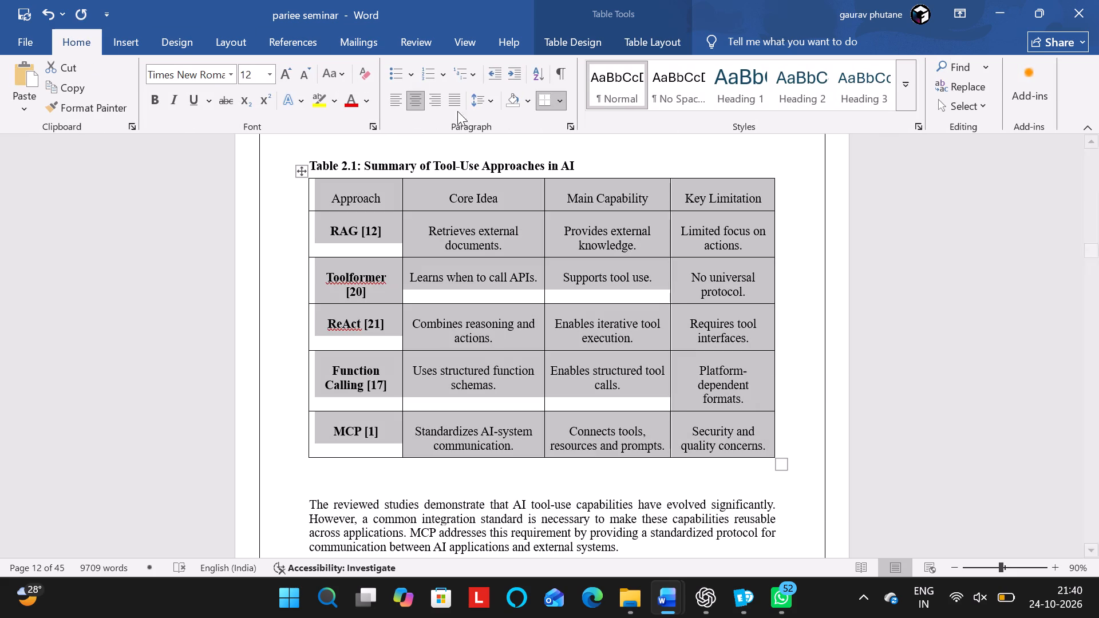
{"action": "left_click", "coordinate": [484, 100]}
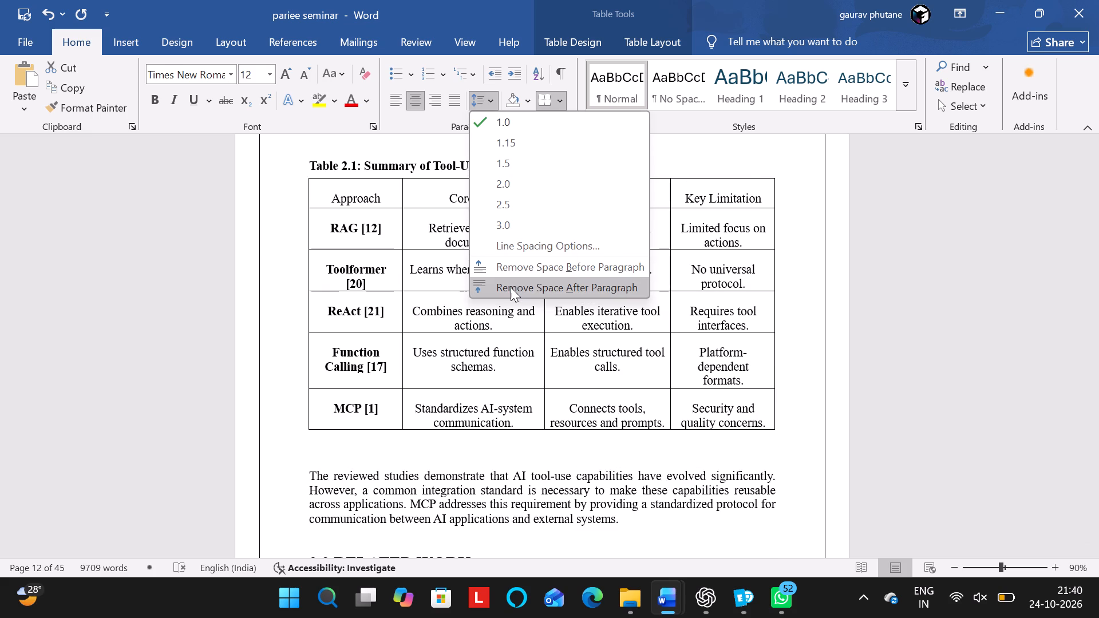
{"action": "left_click", "coordinate": [536, 268]}
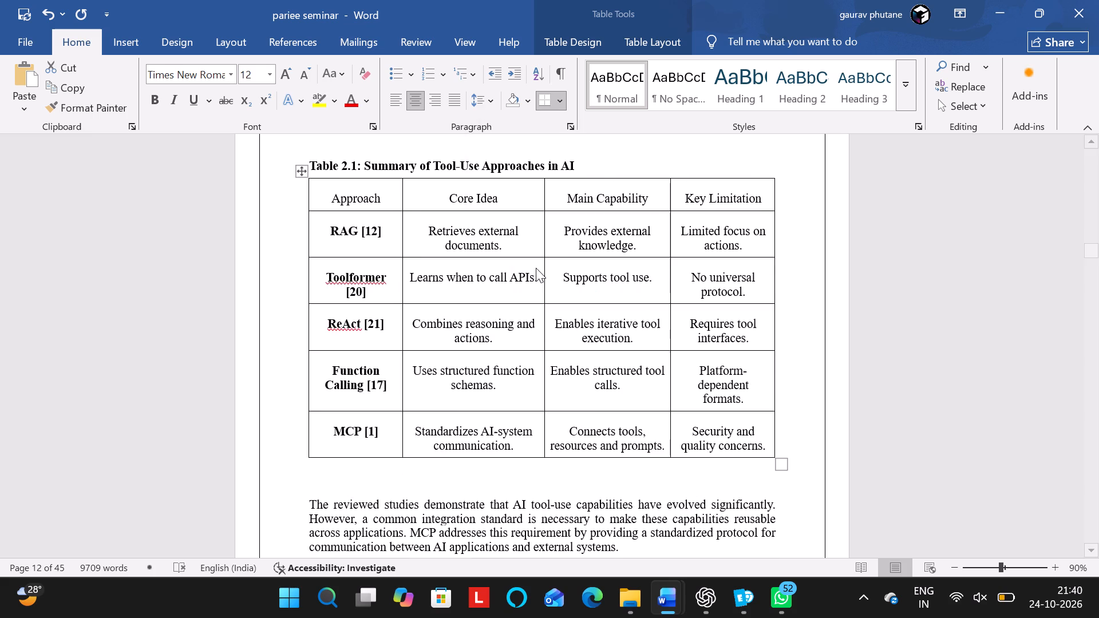
{"action": "left_click", "coordinate": [488, 101]}
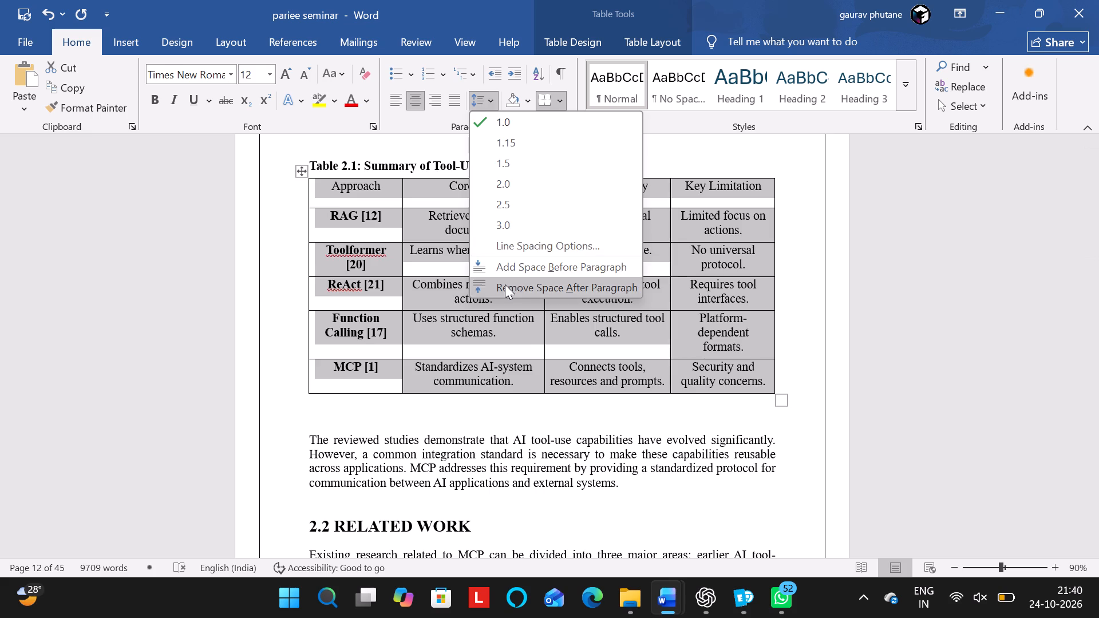
{"action": "left_click", "coordinate": [504, 284]}
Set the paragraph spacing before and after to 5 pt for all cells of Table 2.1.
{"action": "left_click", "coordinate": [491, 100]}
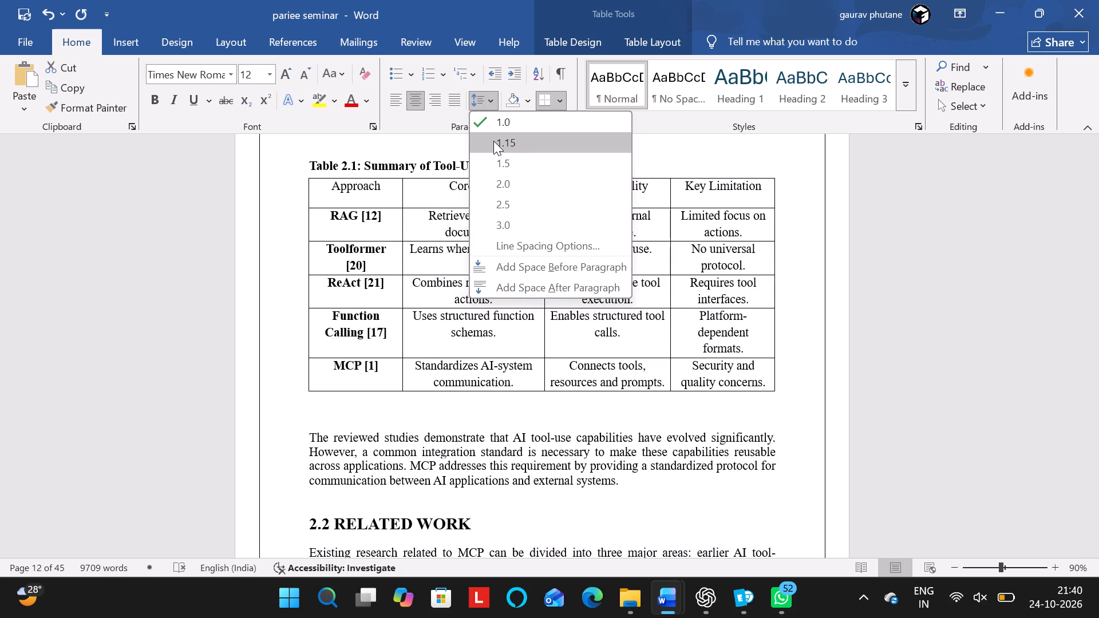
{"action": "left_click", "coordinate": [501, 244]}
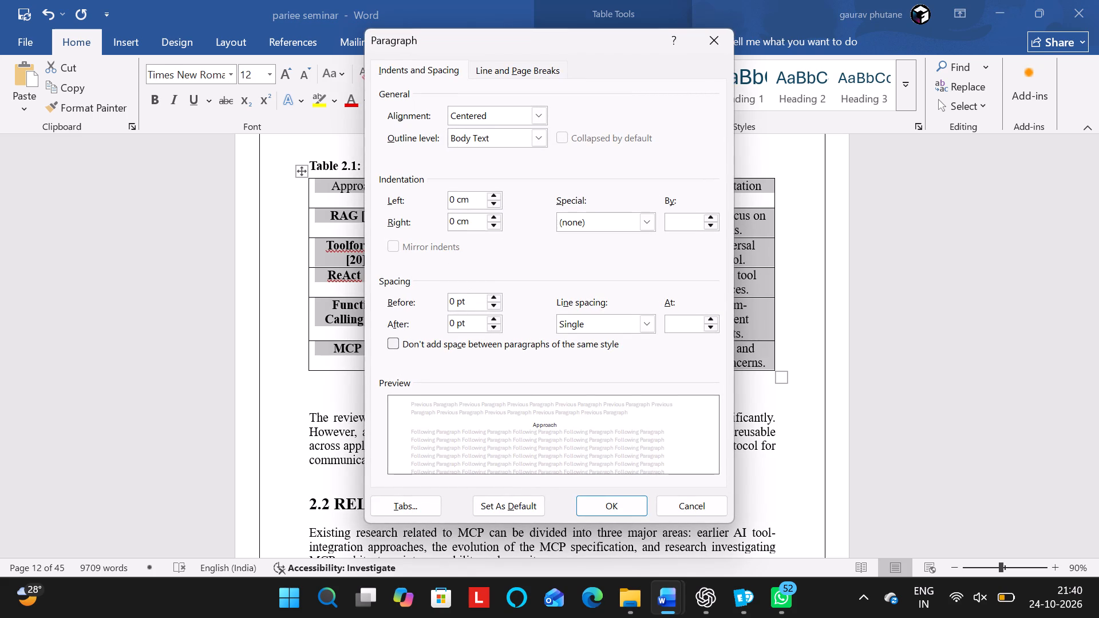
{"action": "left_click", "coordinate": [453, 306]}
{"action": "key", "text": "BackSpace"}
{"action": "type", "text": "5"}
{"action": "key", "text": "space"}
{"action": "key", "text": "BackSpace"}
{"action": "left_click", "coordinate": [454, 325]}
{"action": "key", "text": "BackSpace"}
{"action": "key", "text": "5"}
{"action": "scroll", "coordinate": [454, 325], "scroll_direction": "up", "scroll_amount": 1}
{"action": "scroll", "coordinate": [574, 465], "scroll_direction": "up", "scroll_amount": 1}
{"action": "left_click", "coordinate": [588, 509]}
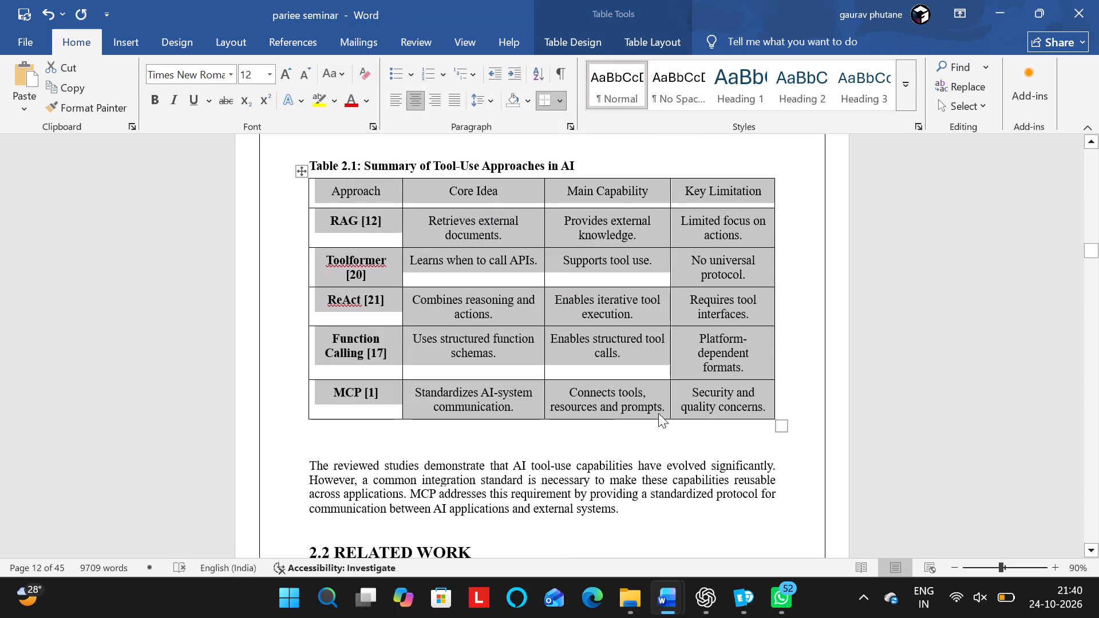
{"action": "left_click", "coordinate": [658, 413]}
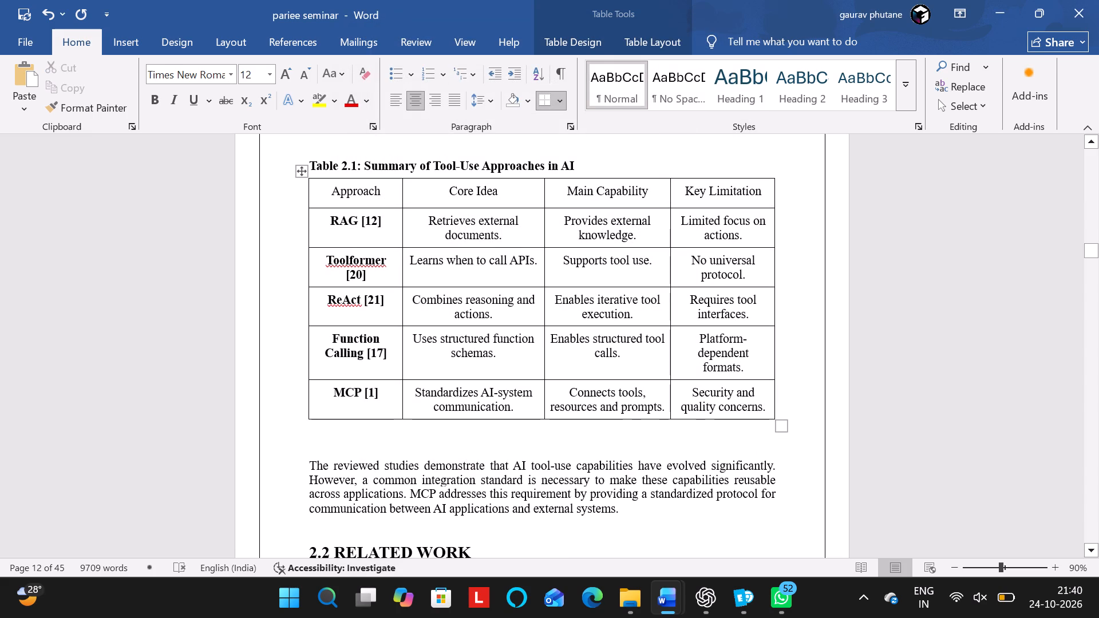
Set the paragraph spacing before and after to 3 pt for all cells of Table 2.1.
{"action": "left_click_drag", "start_coordinate": [327, 189], "coordinate": [736, 397]}
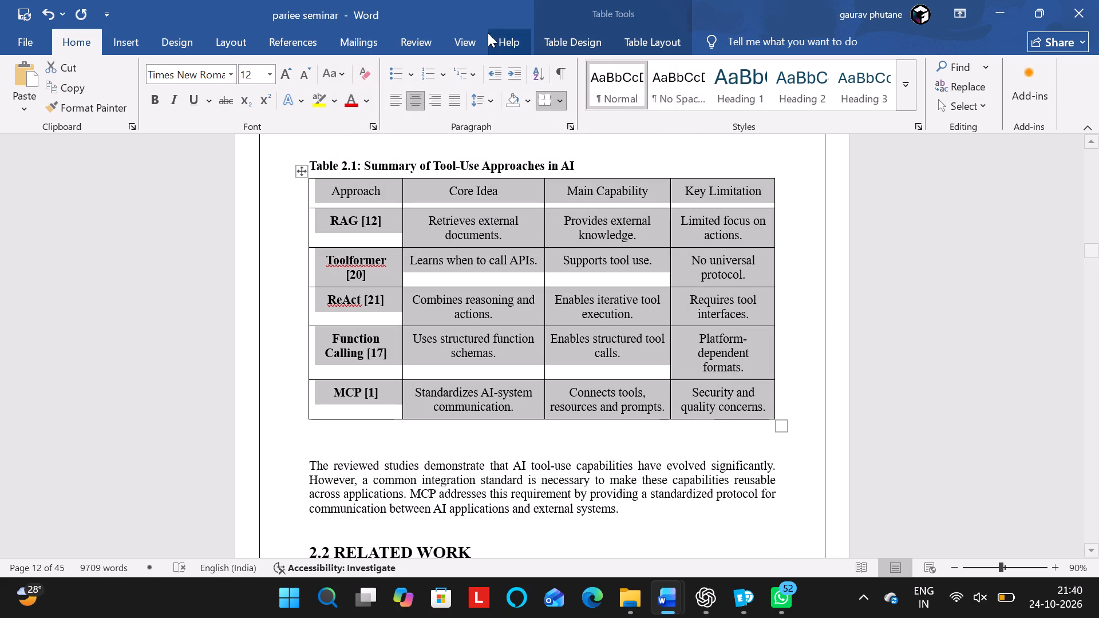
{"action": "left_click", "coordinate": [483, 98]}
{"action": "left_click", "coordinate": [511, 246]}
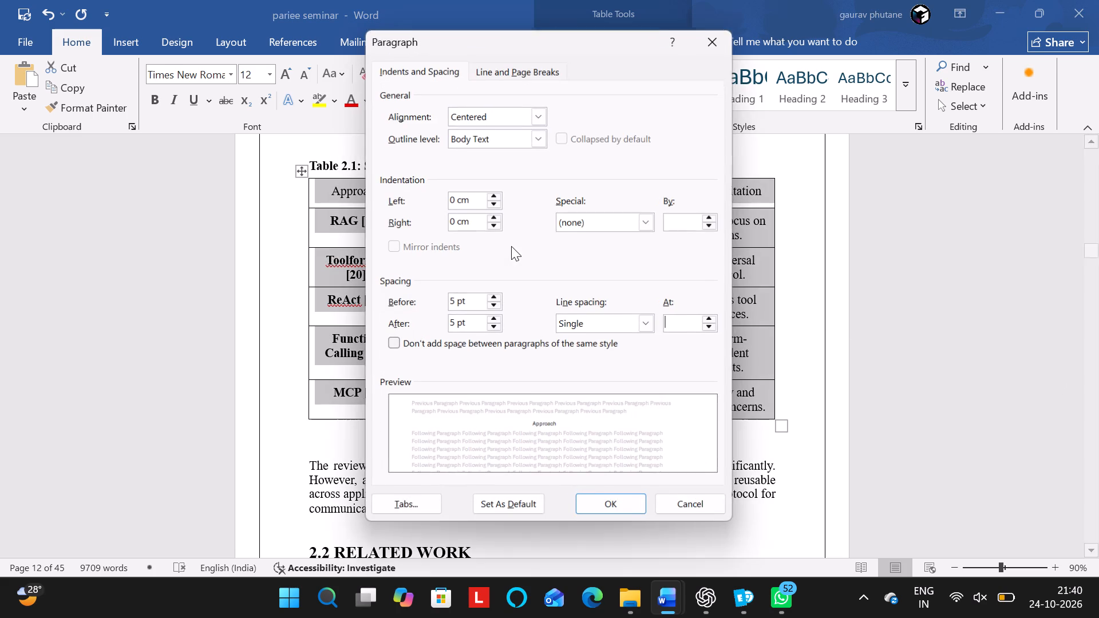
{"action": "left_click", "coordinate": [452, 307]}
{"action": "key", "text": "Right"}
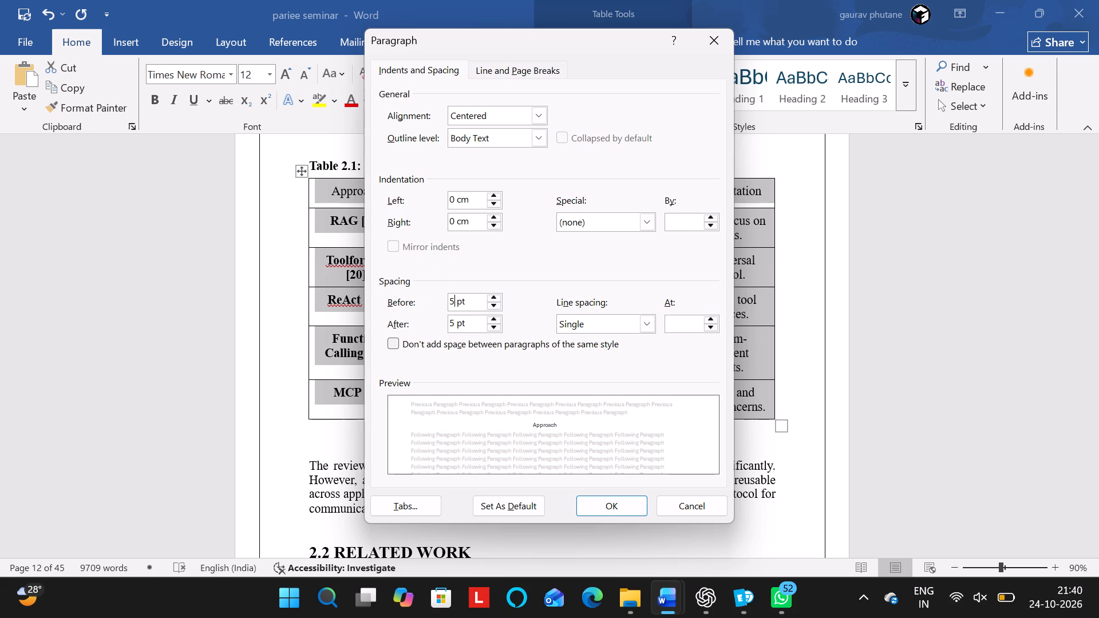
{"action": "key", "text": "BackSpace"}
{"action": "key", "text": "3"}
{"action": "key", "text": "Down"}
{"action": "left_click", "coordinate": [452, 323]}
{"action": "key", "text": "Up"}
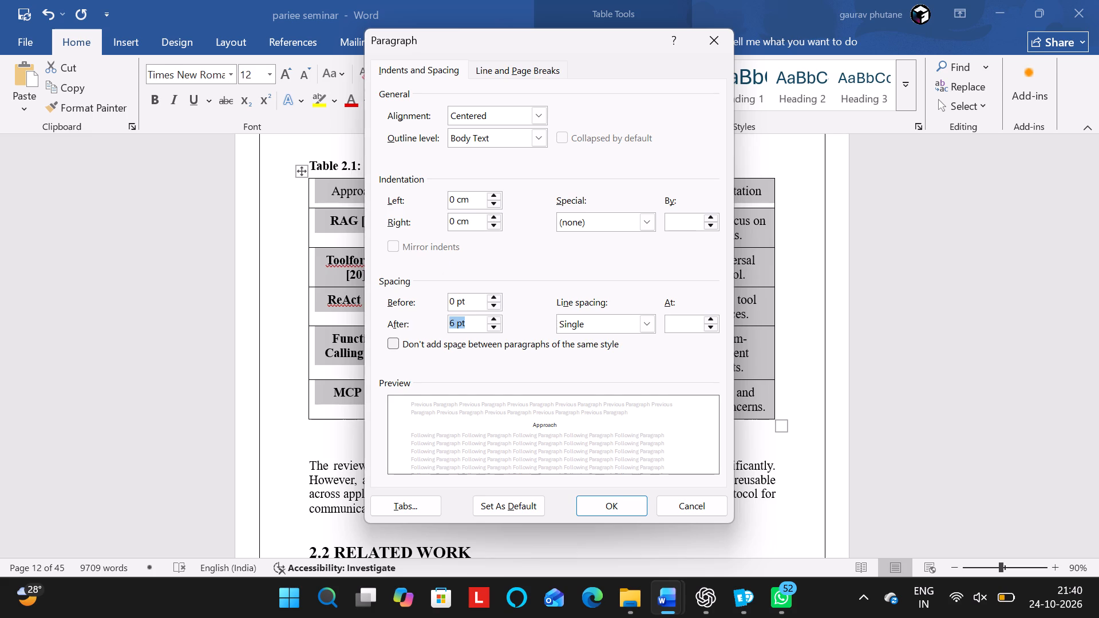
{"action": "left_click", "coordinate": [456, 304]}
{"action": "key", "text": "BackSpace"}
{"action": "key", "text": "3"}
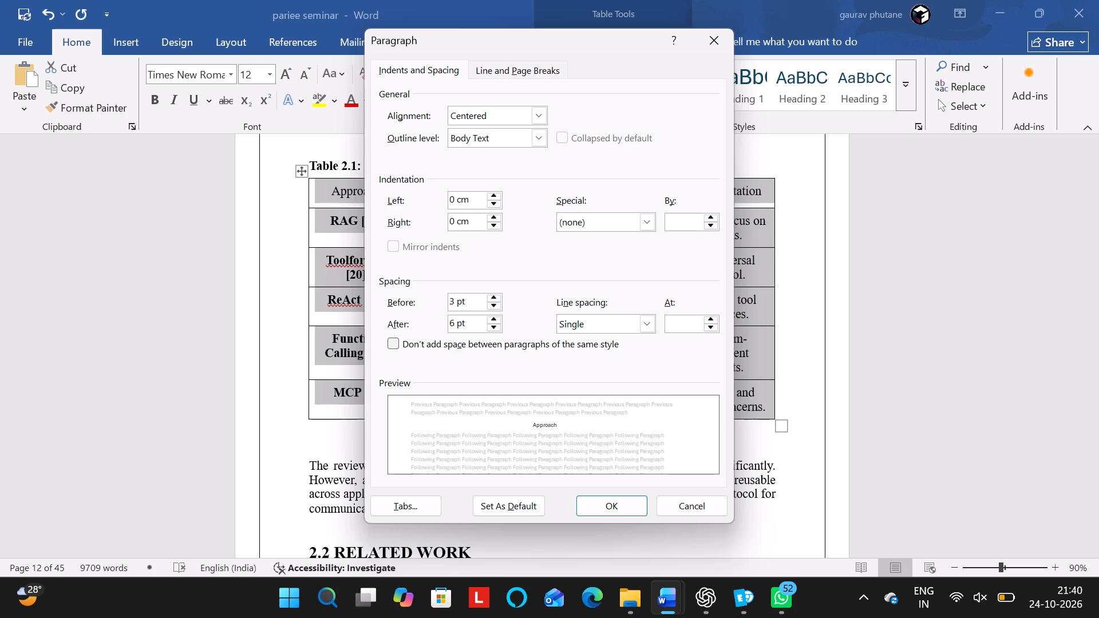
{"action": "left_click", "coordinate": [453, 323]}
{"action": "key", "text": "BackSpace"}
{"action": "key", "text": "3"}
{"action": "left_click", "coordinate": [607, 503]}
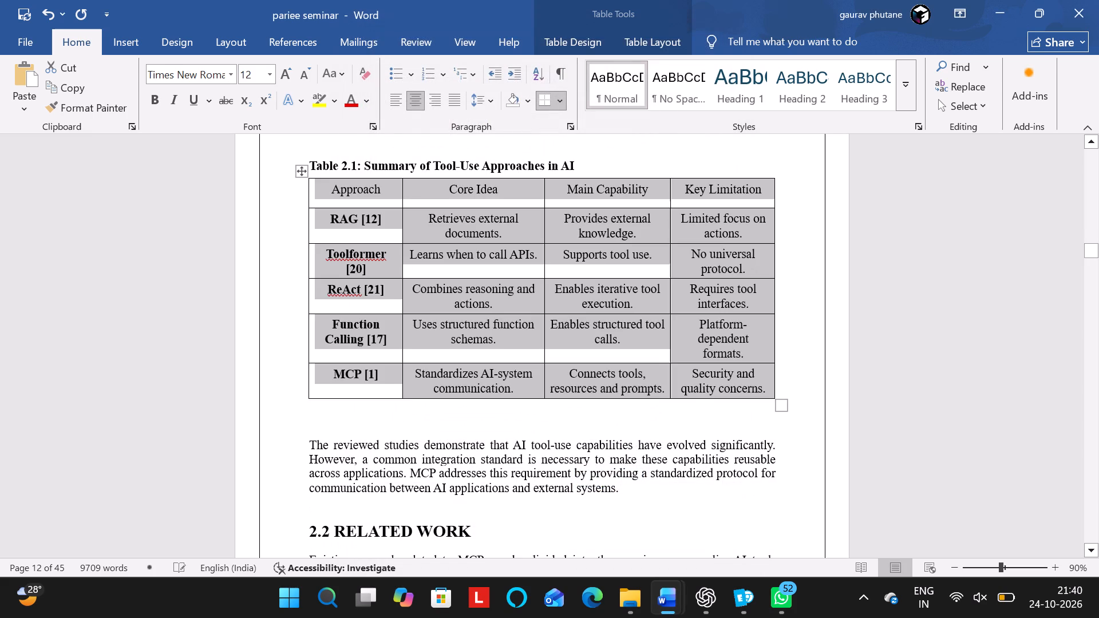
{"action": "left_click", "coordinate": [714, 404]}
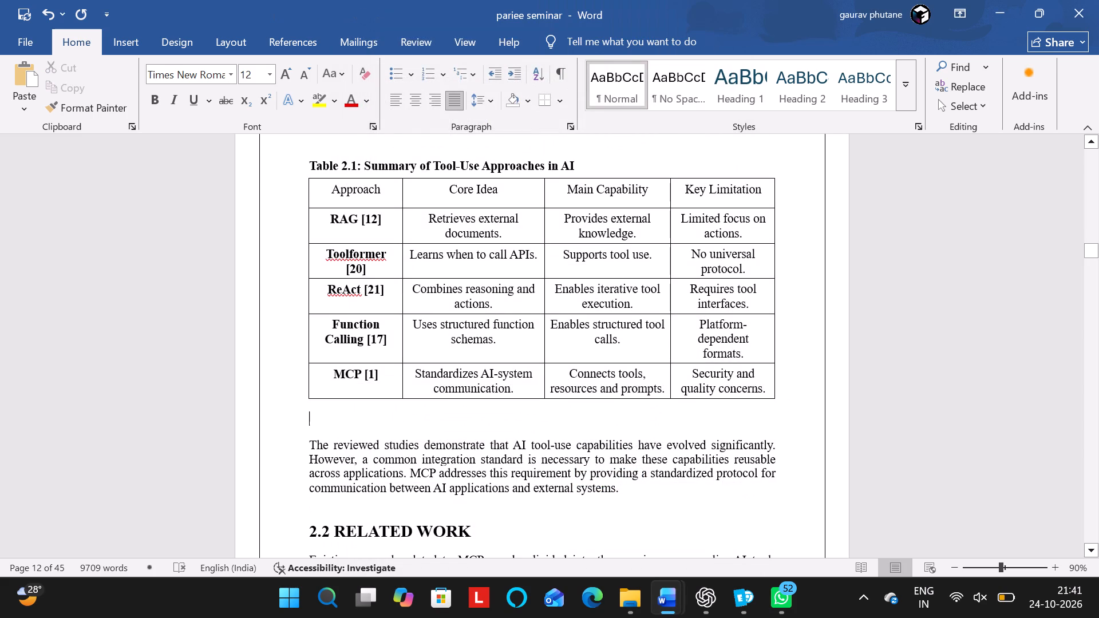
Centre the caption "Table 2.1: Summary of Tool-Use Approaches in AI", using the table caption in the TE Seminar Report document as reference.
{"action": "key", "text": "alt+Tab"}
{"action": "key", "text": "alt+Tab"}
{"action": "key", "text": "alt+Tab"}
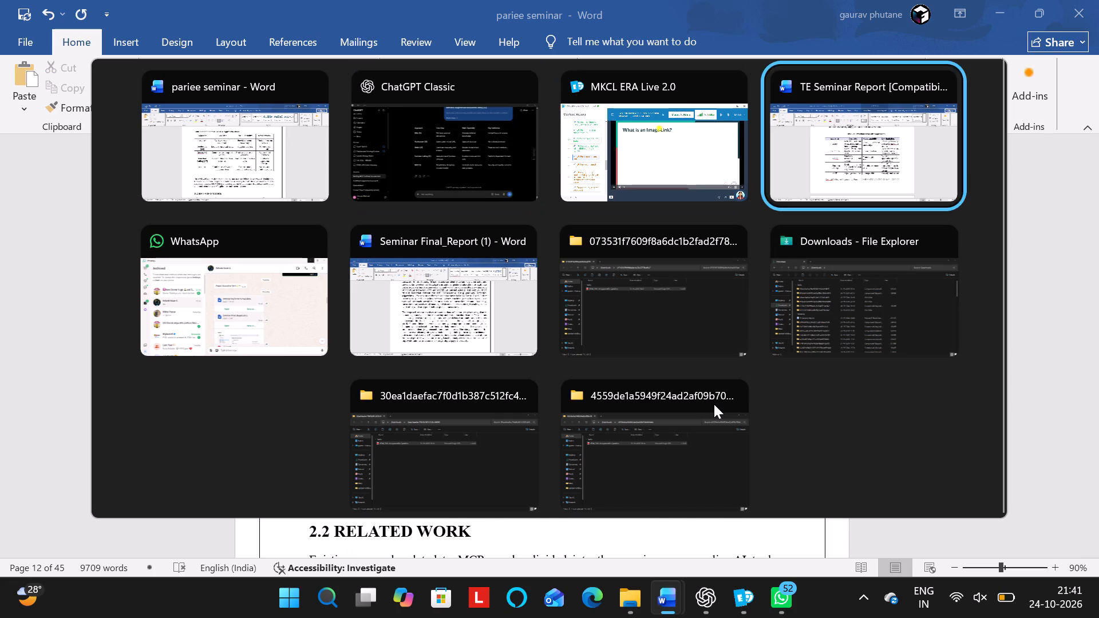
{"action": "scroll", "coordinate": [698, 336], "scroll_direction": "up", "scroll_amount": 1}
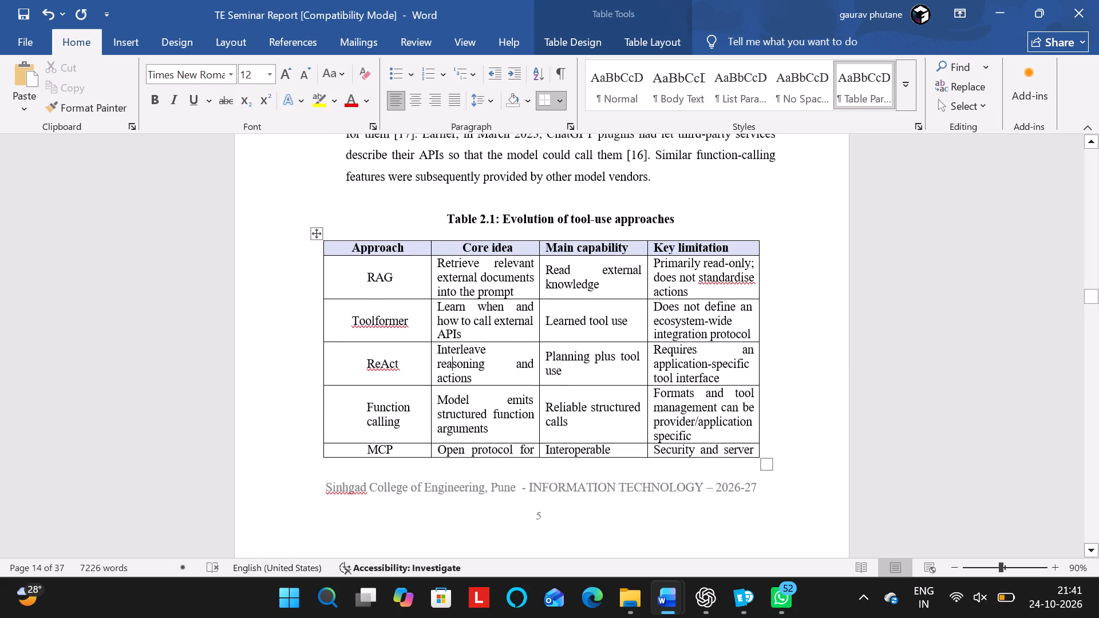
{"action": "key", "text": "alt+Tab"}
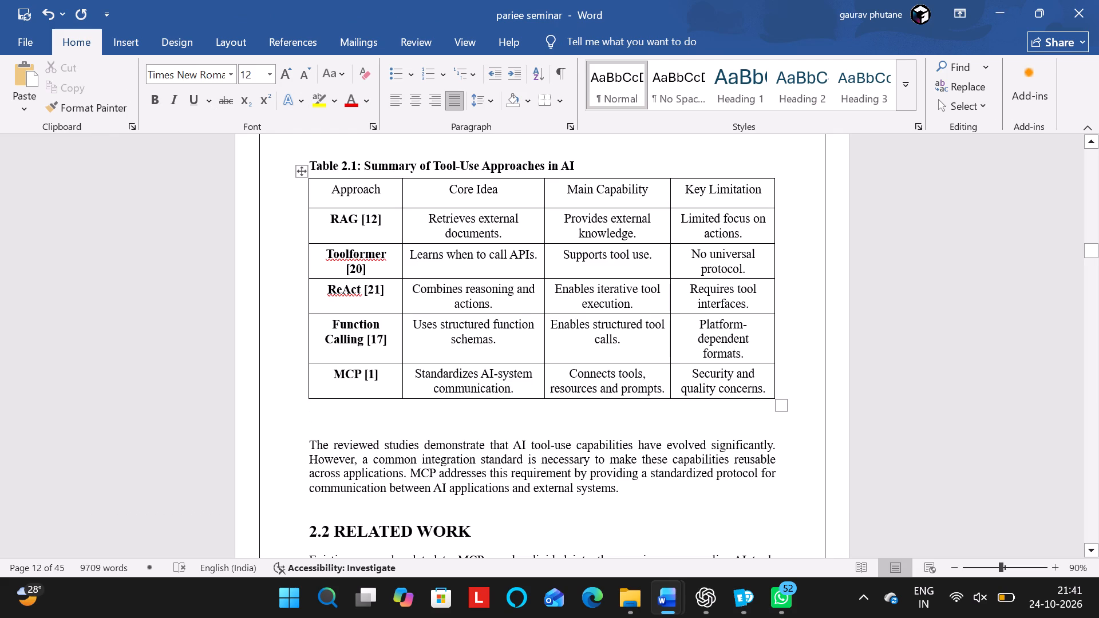
{"action": "left_click", "coordinate": [582, 164]}
{"action": "key", "text": "alt+Tab"}
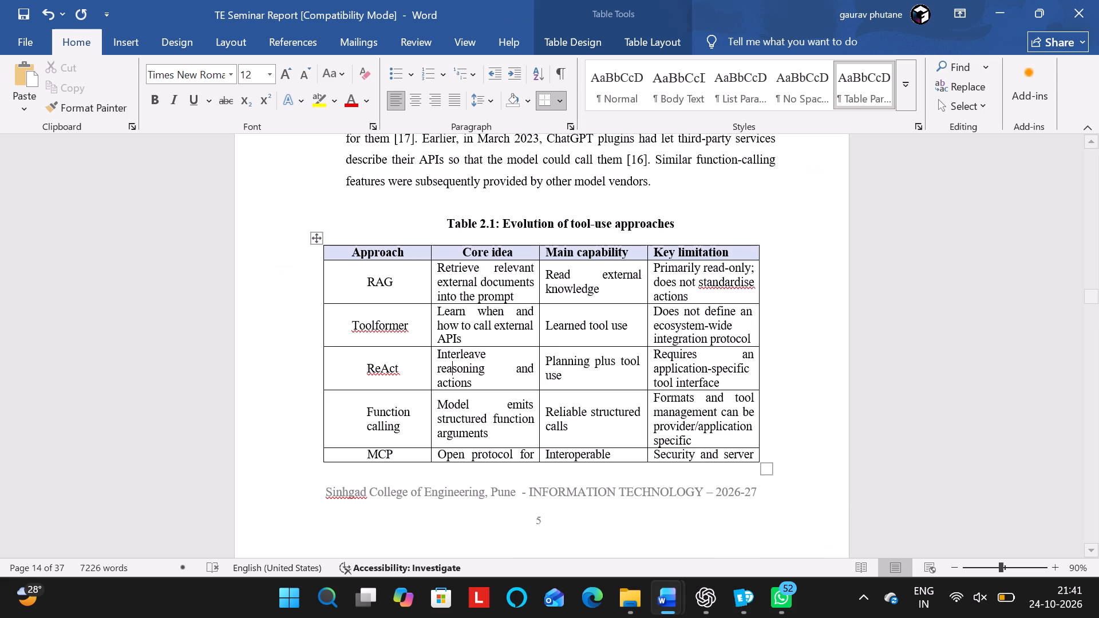
{"action": "key", "text": "alt+Tab"}
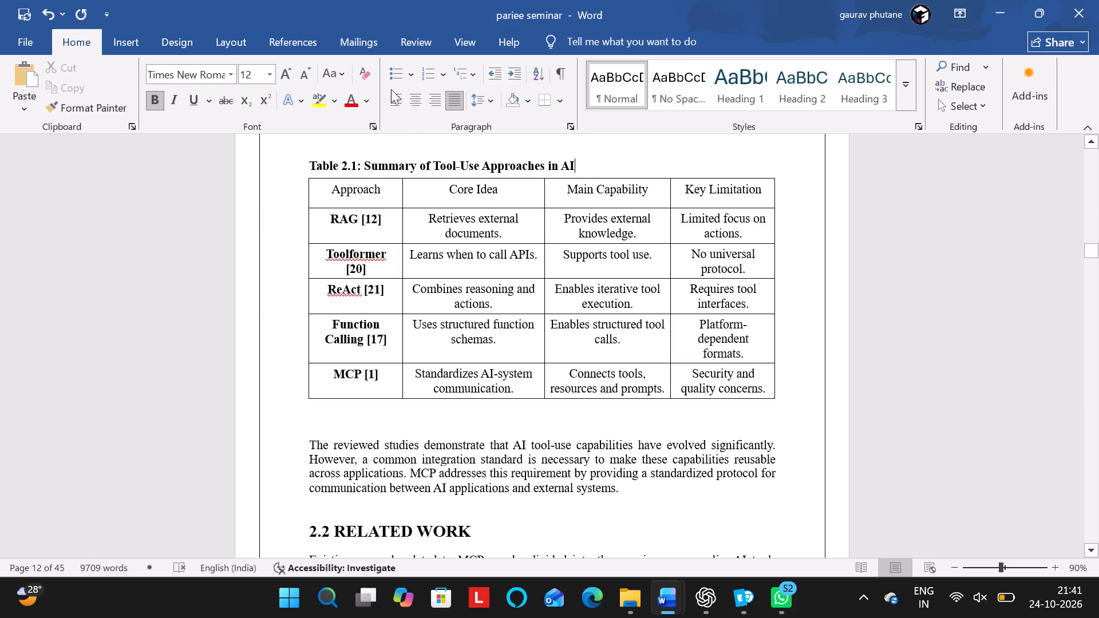
{"action": "left_click", "coordinate": [409, 95]}
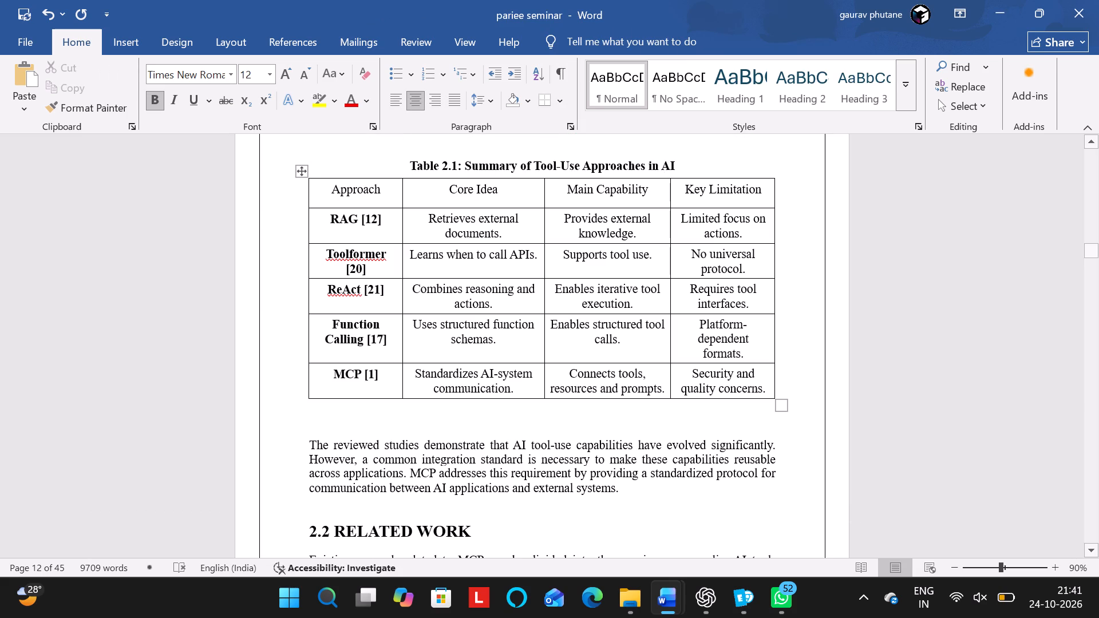
Remove the space before the Table 2.1 caption paragraph.
{"action": "scroll", "coordinate": [615, 313], "scroll_direction": "up", "scroll_amount": 3}
{"action": "scroll", "coordinate": [615, 313], "scroll_direction": "right", "scroll_amount": 1}
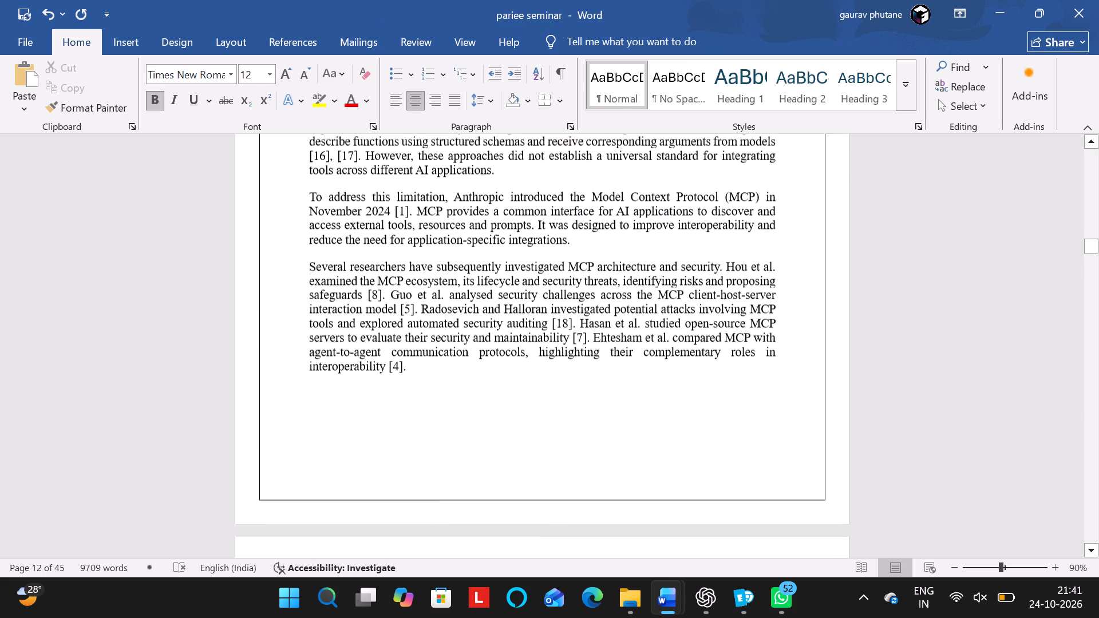
{"action": "scroll", "coordinate": [615, 313], "scroll_direction": "right", "scroll_amount": 1}
{"action": "scroll", "coordinate": [615, 313], "scroll_direction": "down", "scroll_amount": 2}
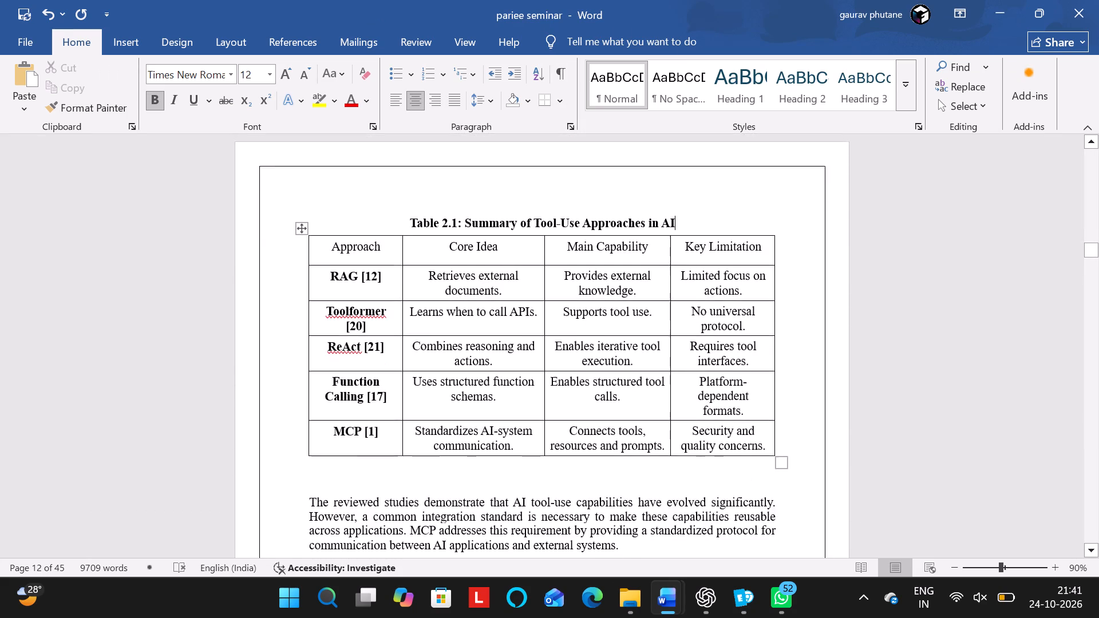
{"action": "key", "text": "alt+Tab"}
{"action": "key", "text": "alt+Tab"}
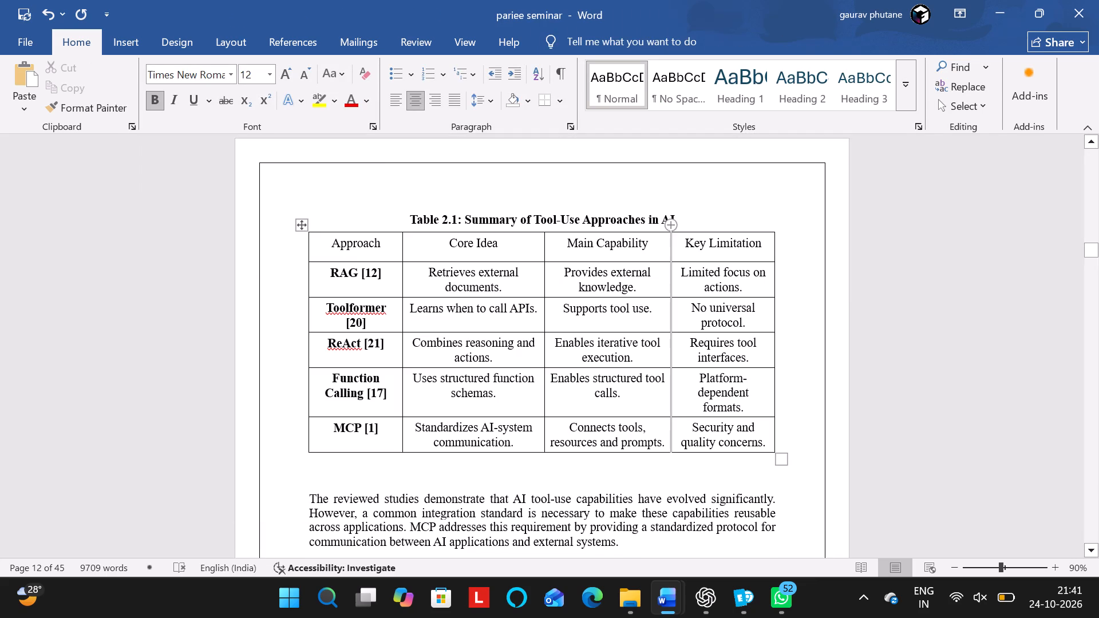
{"action": "left_click", "coordinate": [477, 101]}
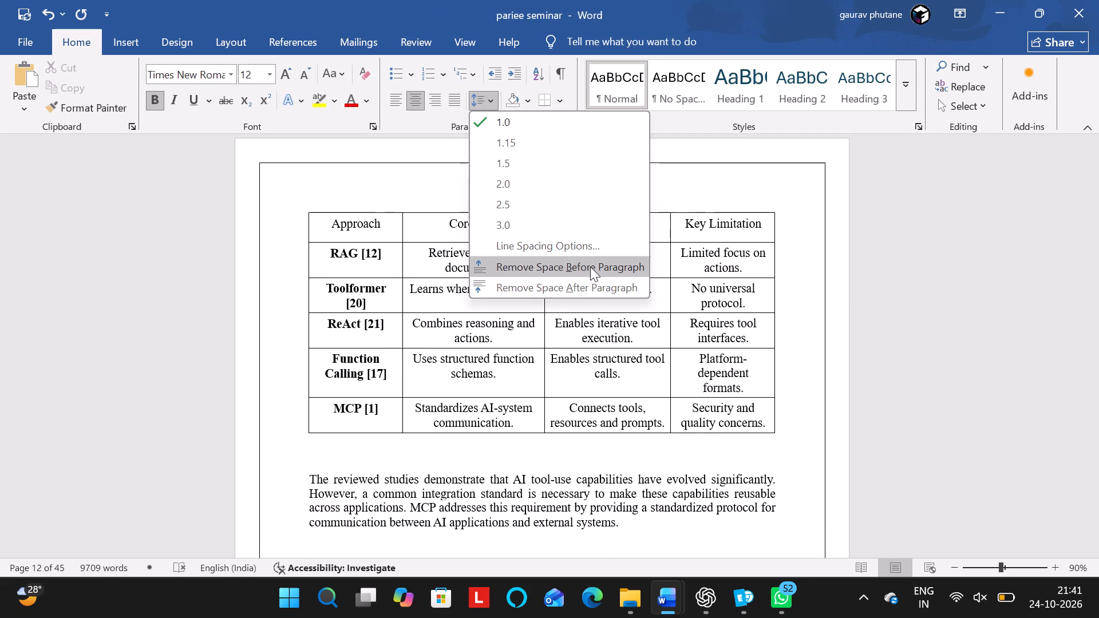
{"action": "left_click", "coordinate": [778, 201]}
{"action": "scroll", "coordinate": [778, 201], "scroll_direction": "up", "scroll_amount": 2}
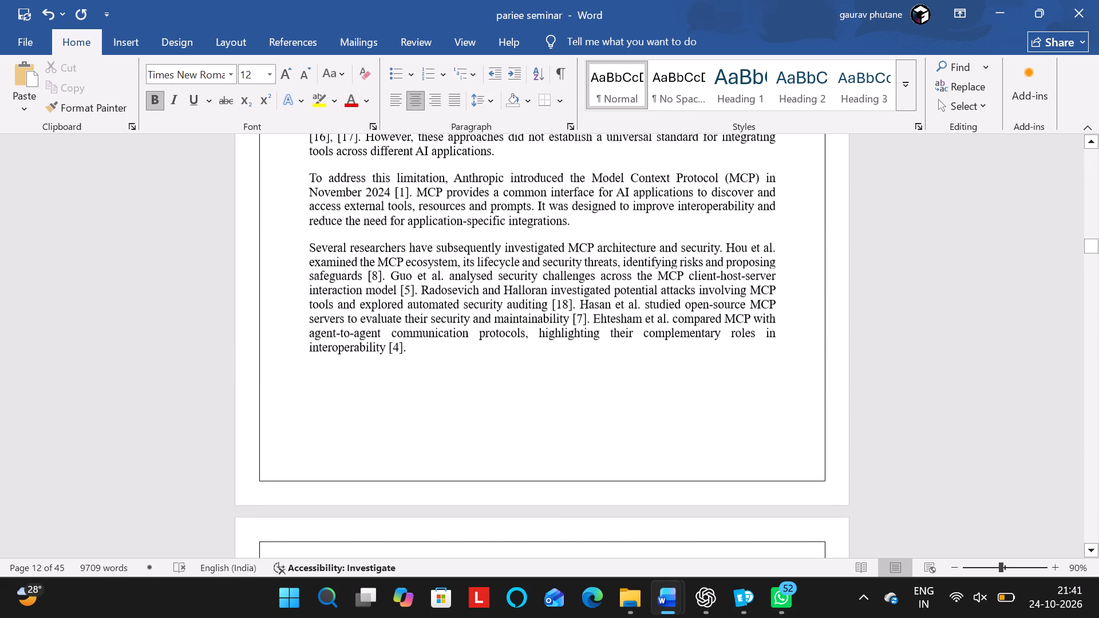
{"action": "scroll", "coordinate": [778, 201], "scroll_direction": "up", "scroll_amount": 1}
{"action": "scroll", "coordinate": [778, 201], "scroll_direction": "down", "scroll_amount": 1}
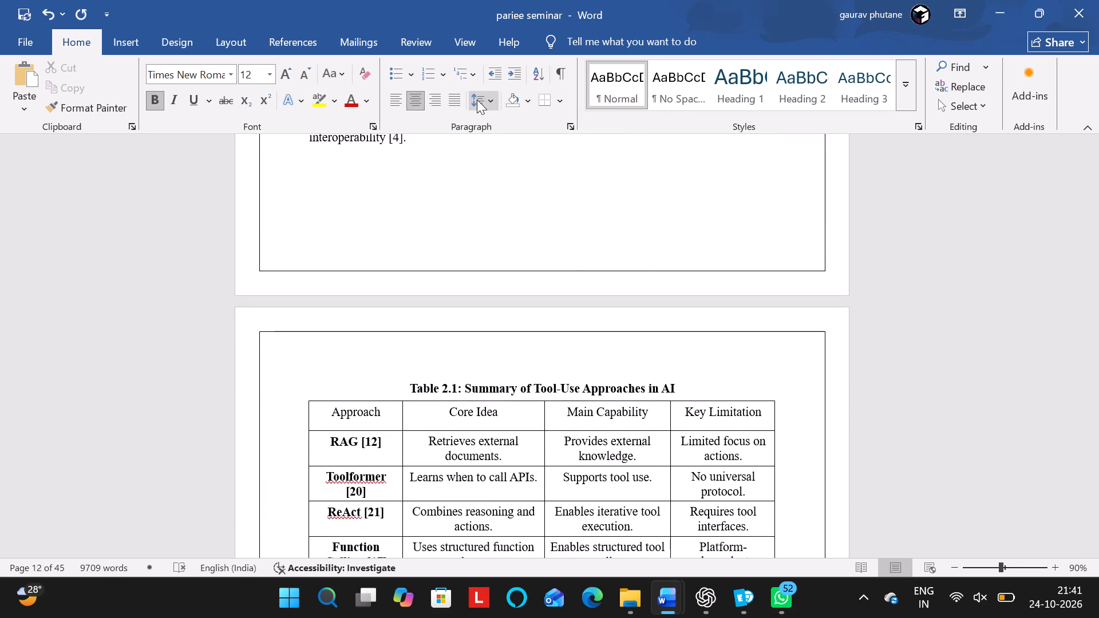
{"action": "left_click", "coordinate": [479, 101]}
{"action": "left_click", "coordinate": [494, 264]}
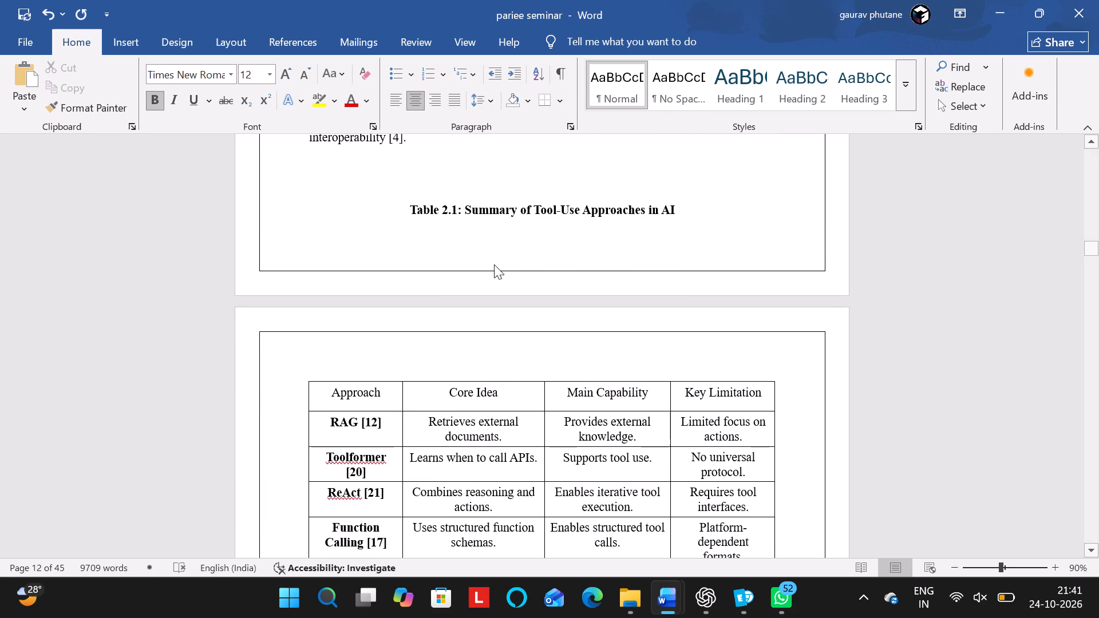
Insert an empty line directly before the Table 2.1 caption so it sits on the same page as its table.
{"action": "left_click", "coordinate": [481, 193]}
{"action": "key", "text": "Return"}
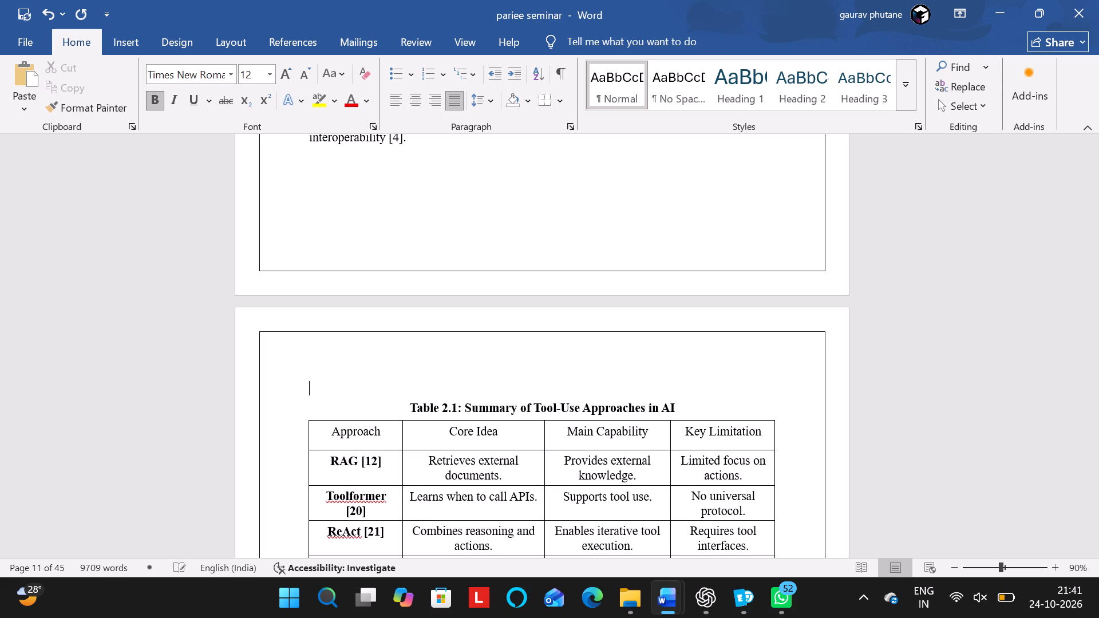
{"action": "key", "text": "BackSpace"}
{"action": "key", "text": "Down"}
{"action": "key", "text": "Return"}
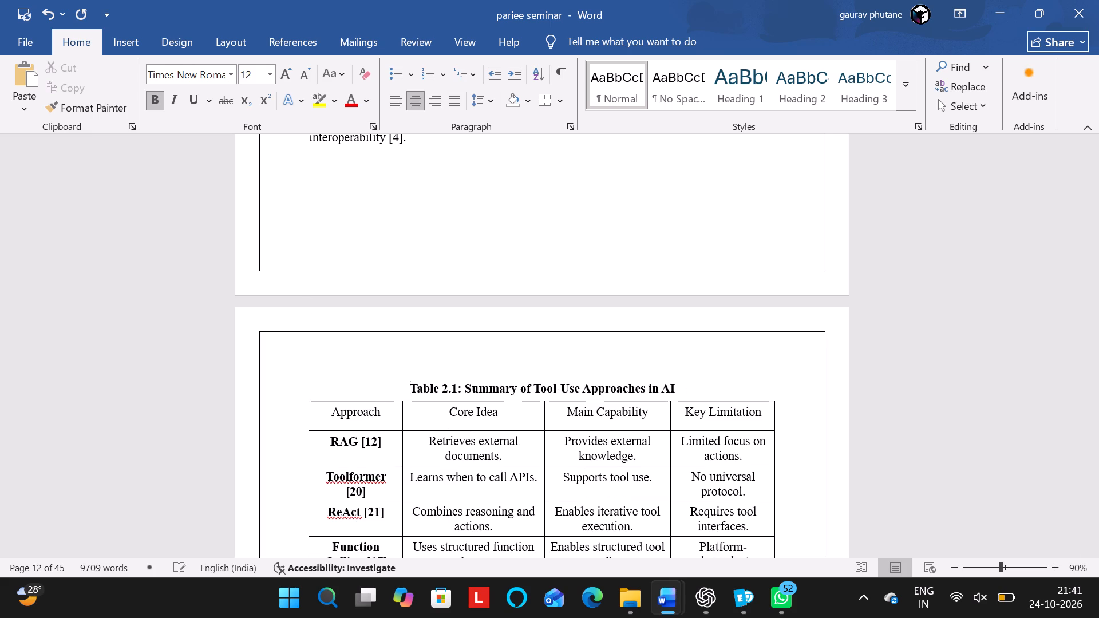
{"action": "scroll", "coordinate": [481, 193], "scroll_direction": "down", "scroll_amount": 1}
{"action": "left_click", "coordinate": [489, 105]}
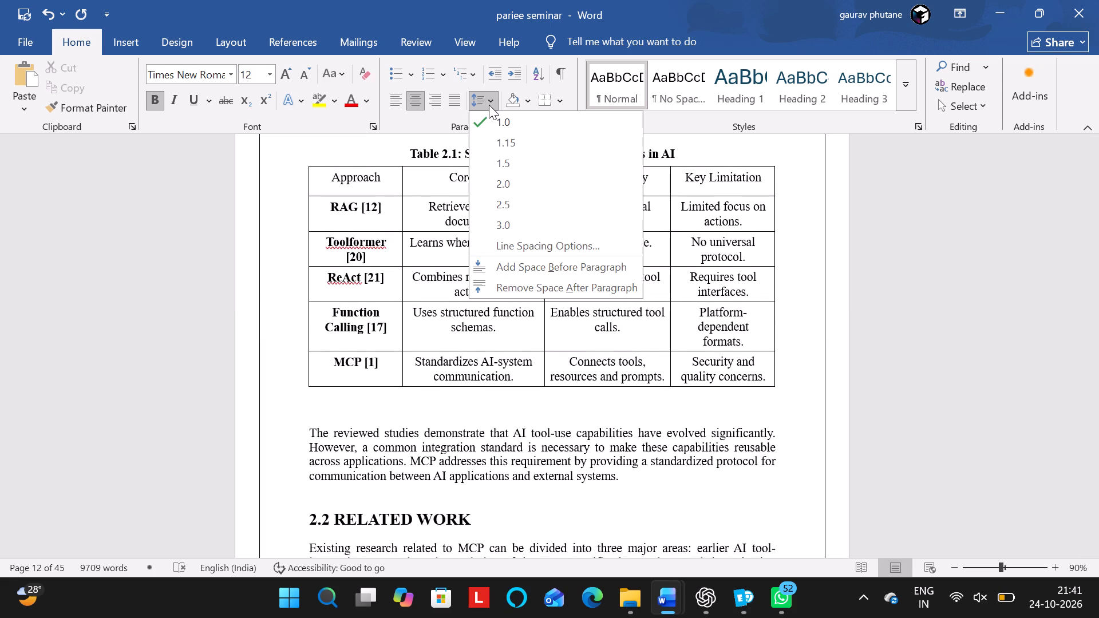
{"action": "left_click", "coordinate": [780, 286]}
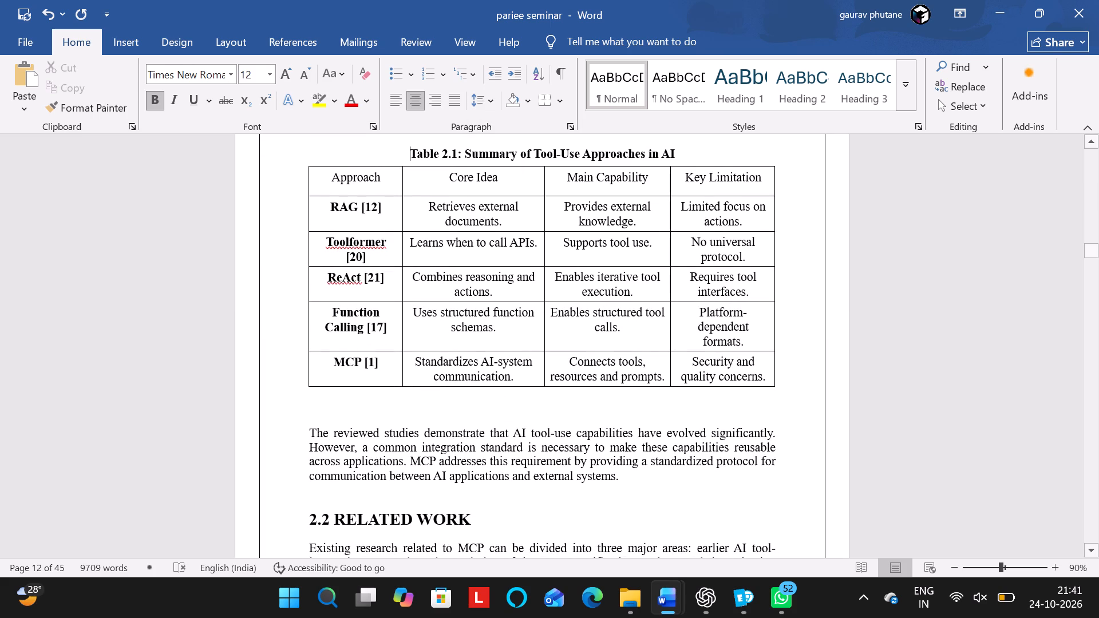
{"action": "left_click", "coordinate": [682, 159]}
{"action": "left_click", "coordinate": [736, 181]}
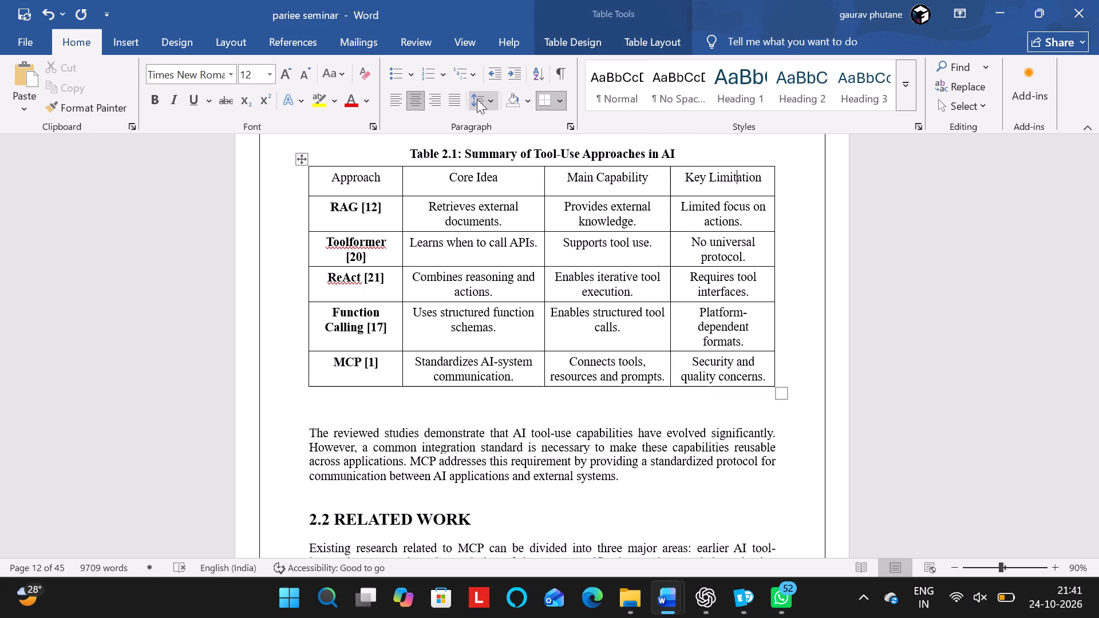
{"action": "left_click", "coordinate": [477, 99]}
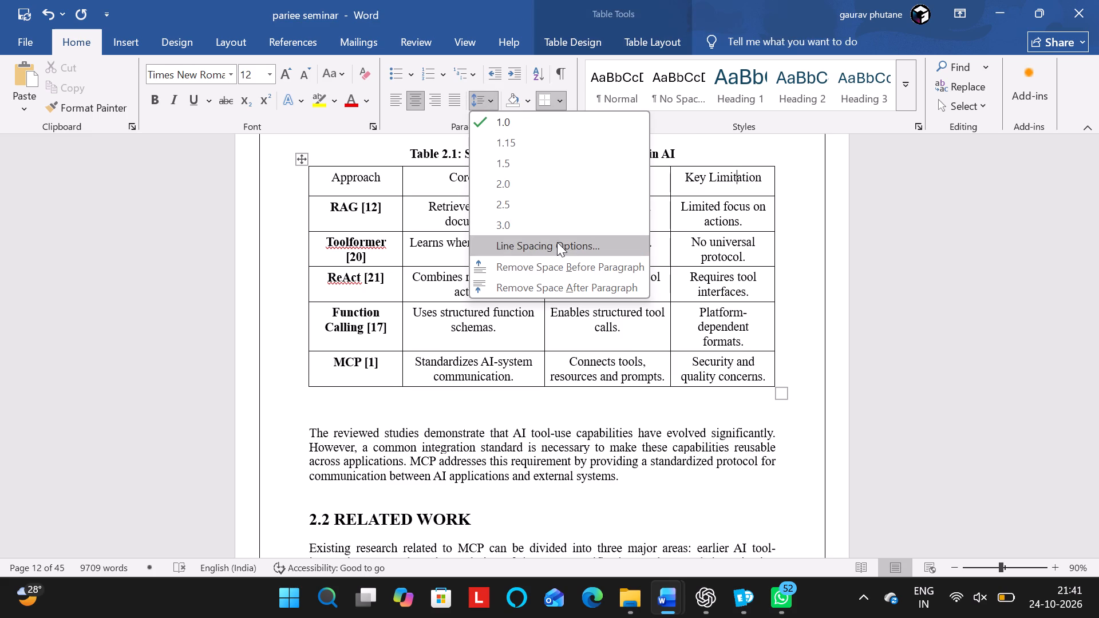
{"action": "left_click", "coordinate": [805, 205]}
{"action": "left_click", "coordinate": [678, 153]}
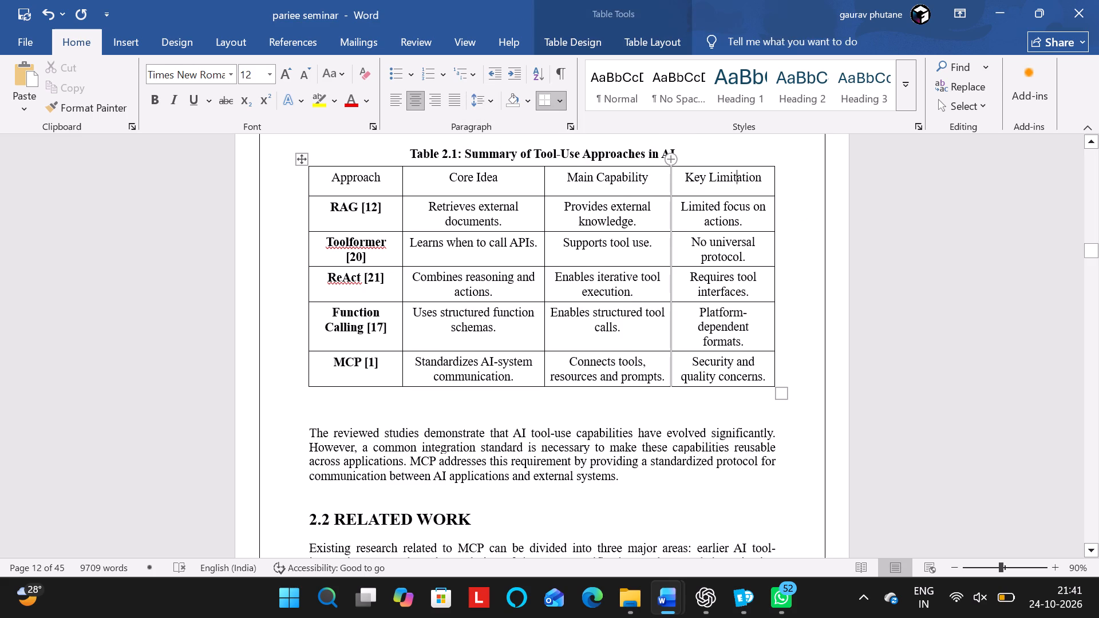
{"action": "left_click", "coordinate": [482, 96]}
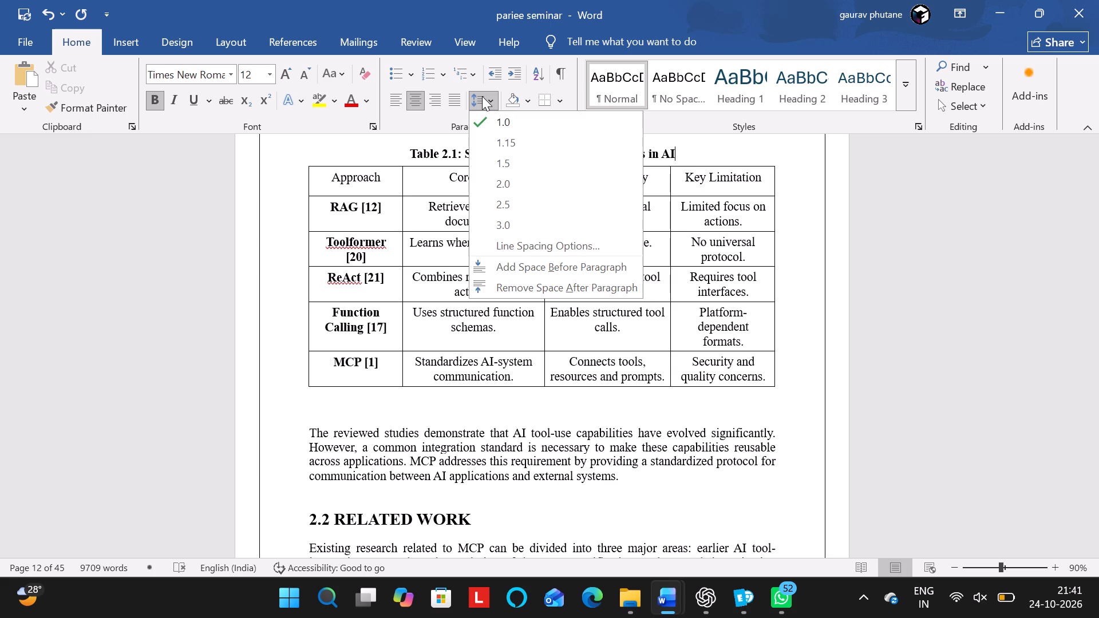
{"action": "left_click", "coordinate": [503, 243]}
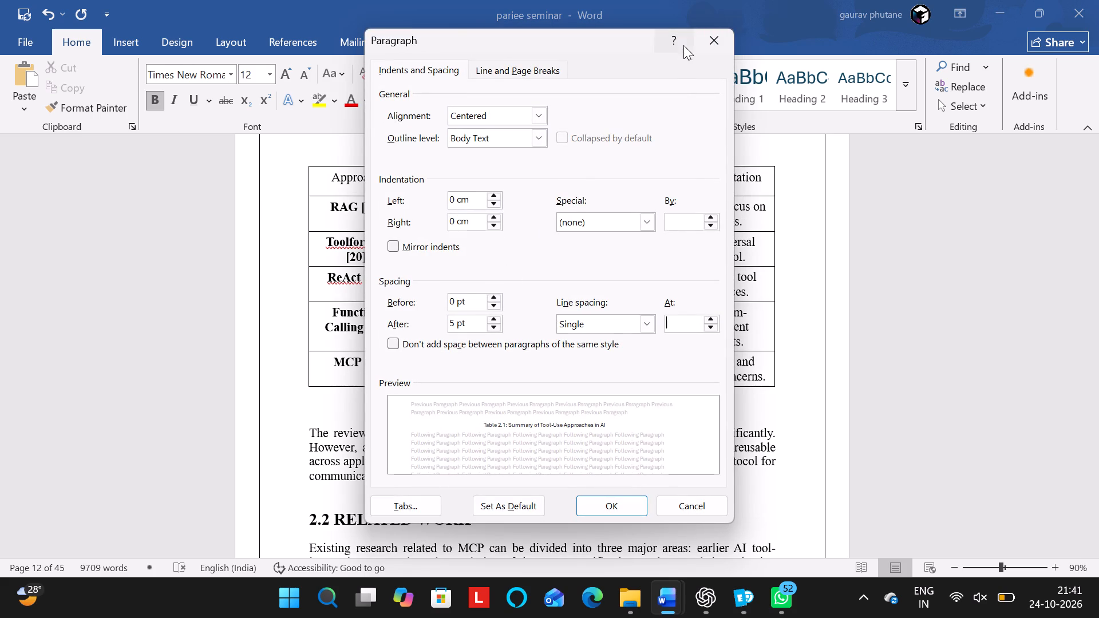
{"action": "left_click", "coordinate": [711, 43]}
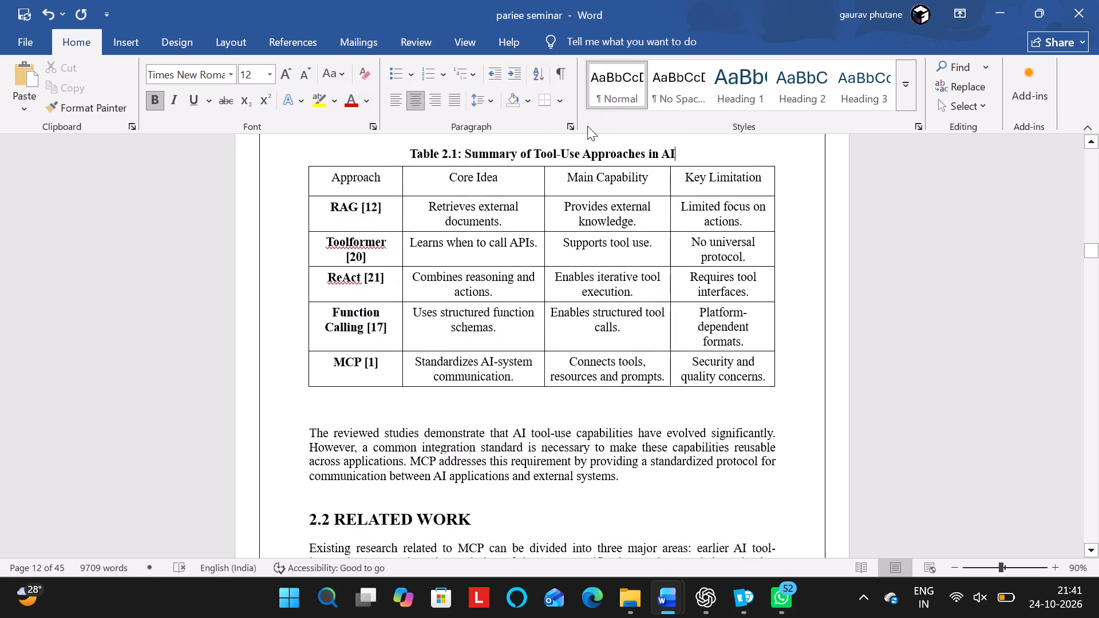
Set the line spacing of the Table 2.1 caption to 1.5.
{"action": "left_click", "coordinate": [493, 102]}
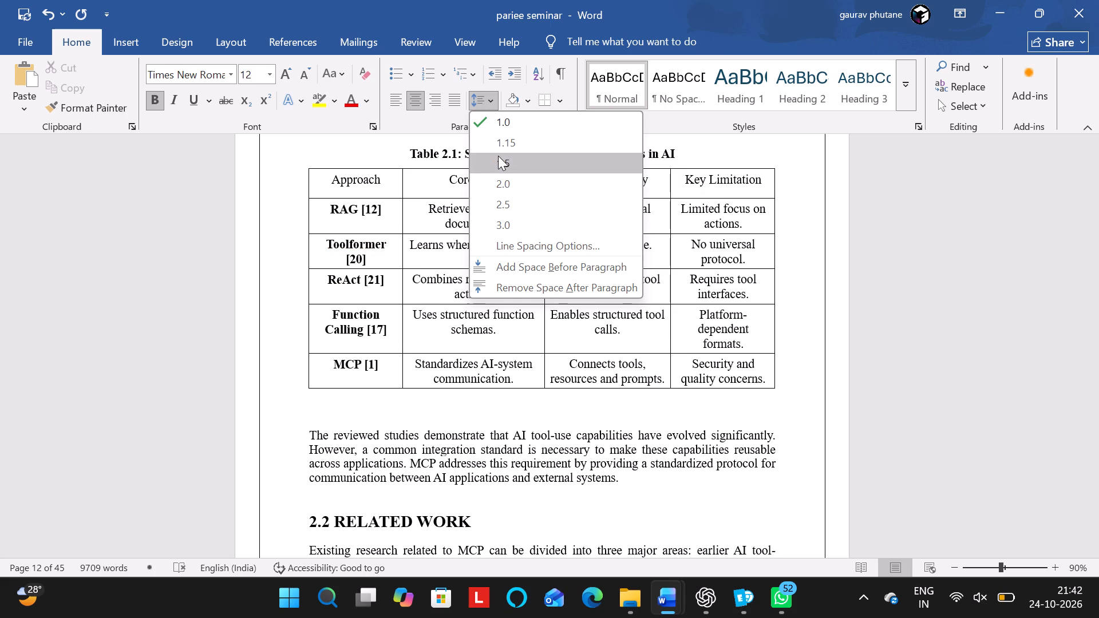
{"action": "left_click", "coordinate": [498, 156]}
{"action": "left_click", "coordinate": [761, 152]}
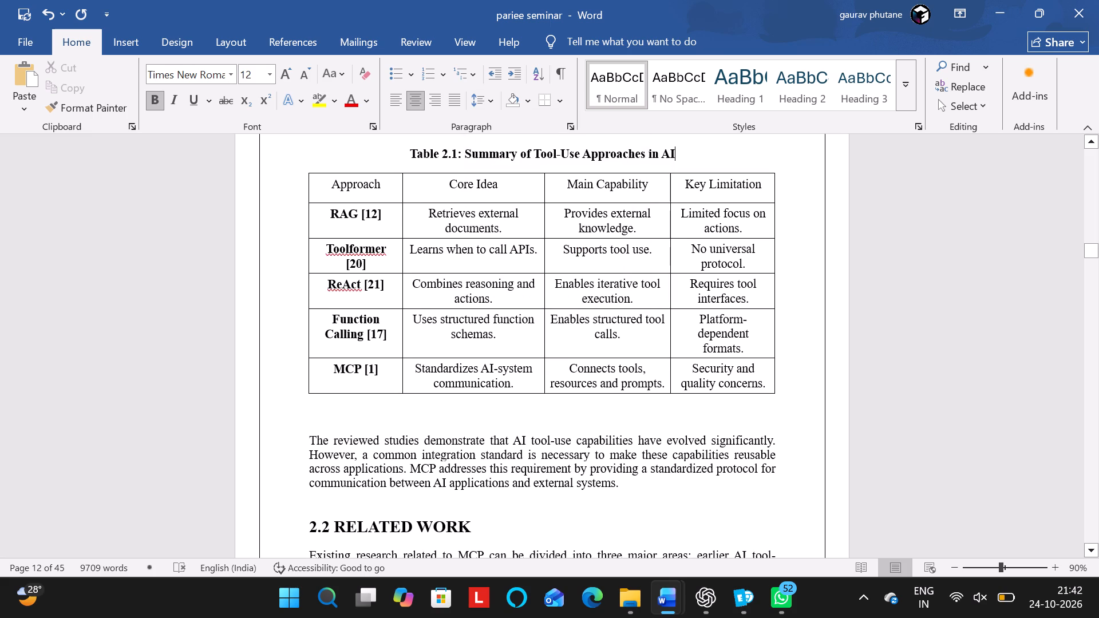
Delete the empty line between Table 2.1 and the paragraph beginning "The reviewed studies demonstrate".
{"action": "scroll", "coordinate": [614, 258], "scroll_direction": "down", "scroll_amount": 1}
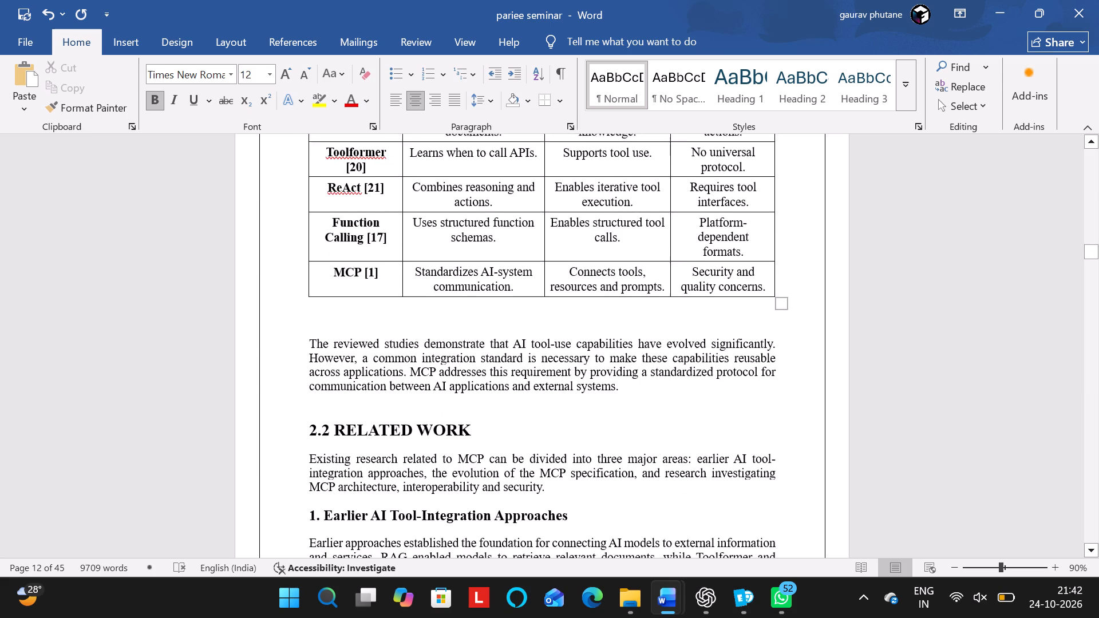
{"action": "left_click", "coordinate": [402, 317]}
{"action": "key", "text": "Up"}
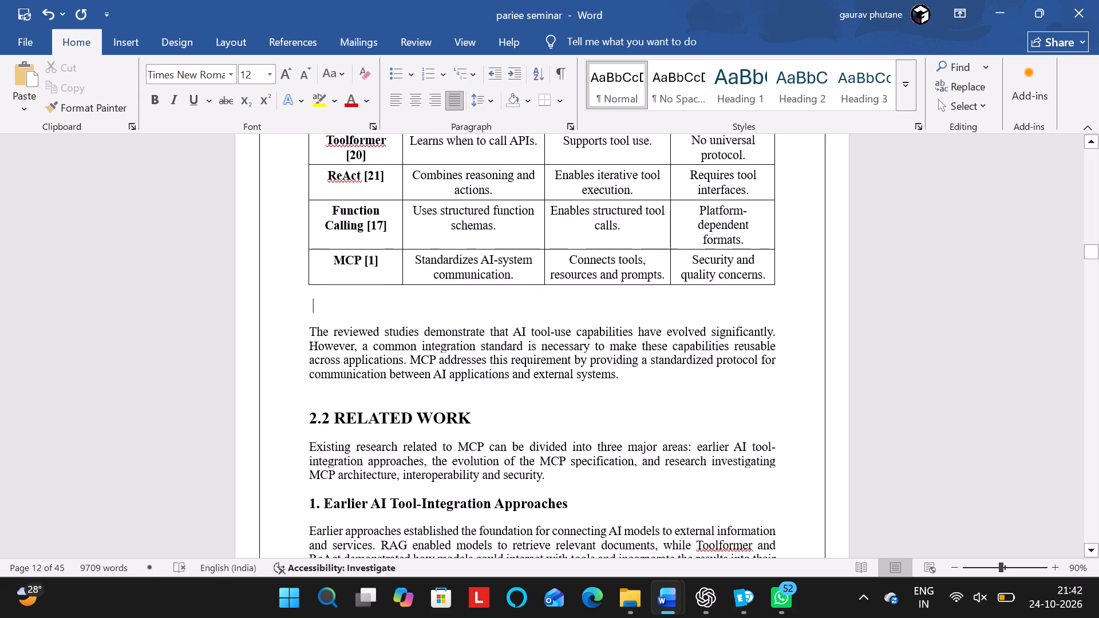
{"action": "key", "text": "BackSpace"}
{"action": "key", "text": "BackSpace"}
{"action": "key", "text": "Down"}
{"action": "key", "text": "BackSpace"}
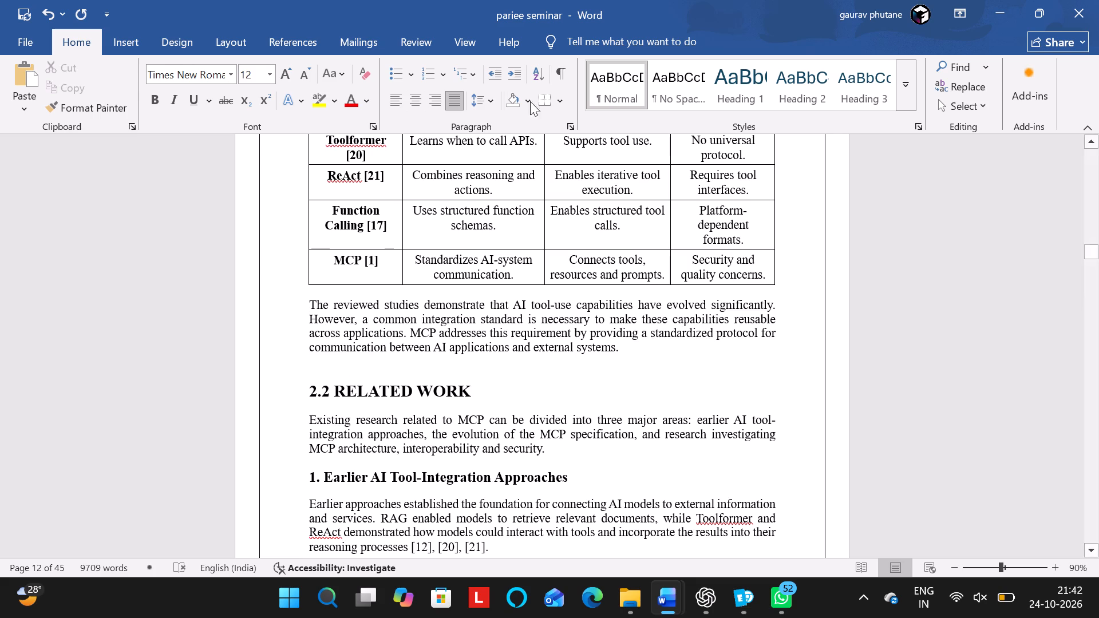
{"action": "left_click", "coordinate": [485, 102]}
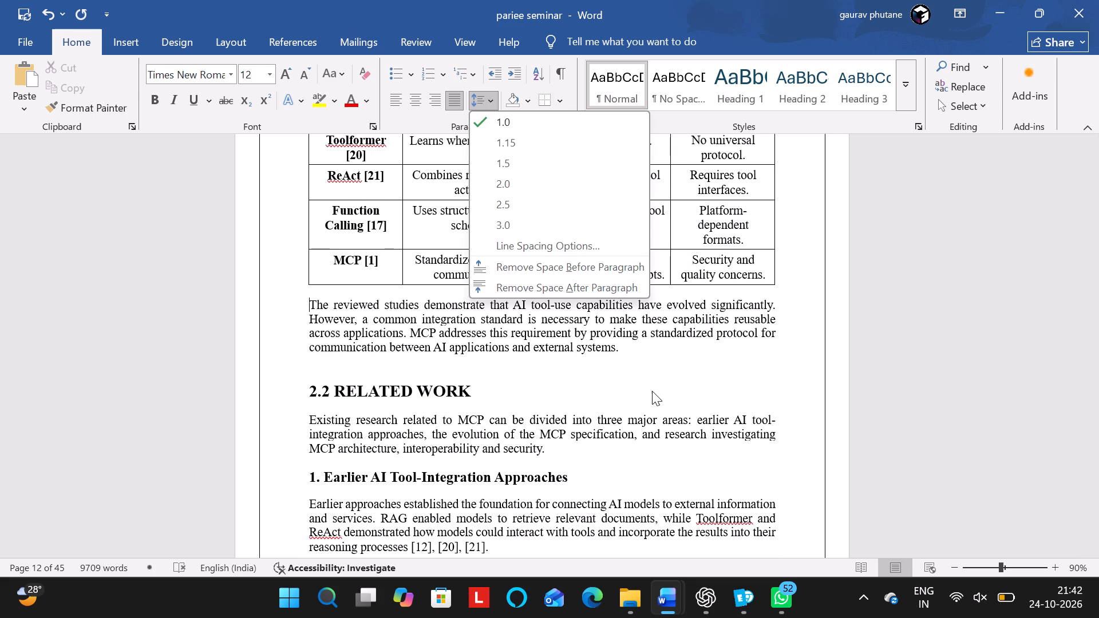
{"action": "left_click", "coordinate": [652, 391]}
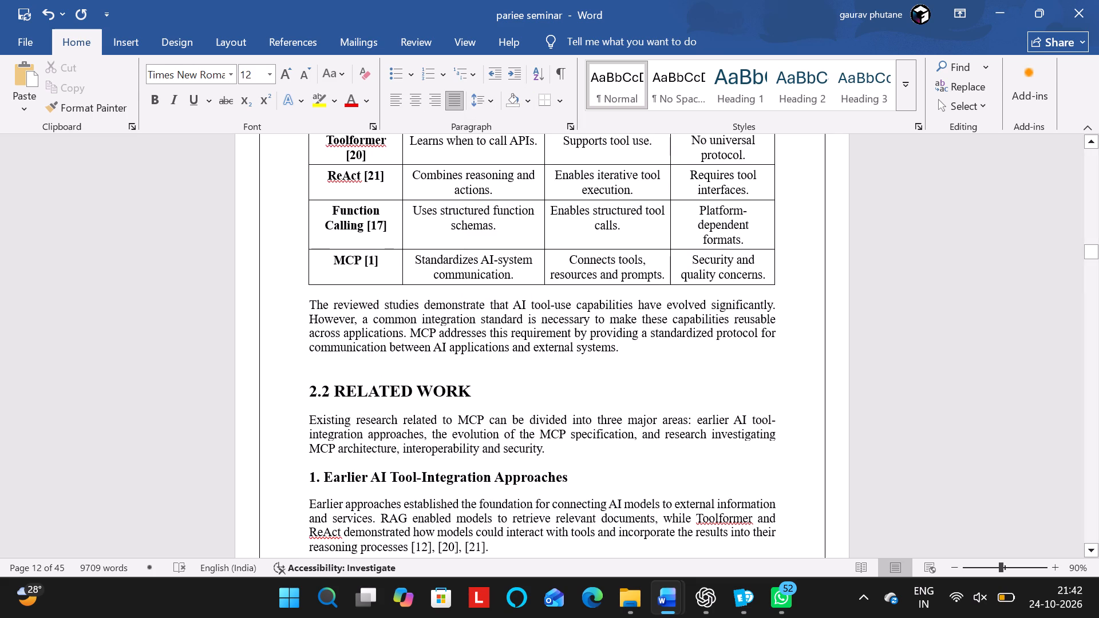
{"action": "scroll", "coordinate": [631, 370], "scroll_direction": "up", "scroll_amount": 1}
{"action": "scroll", "coordinate": [631, 370], "scroll_direction": "down", "scroll_amount": 1}
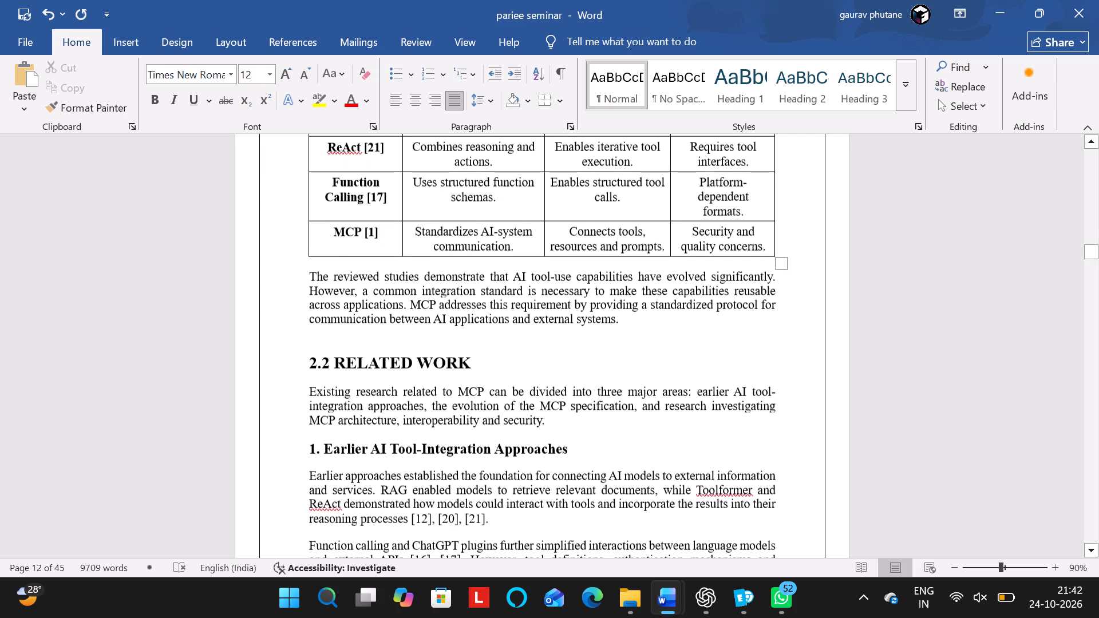
Add space after and remove space before the empty paragraph directly above the heading "2.2 RELATED WORK".
{"action": "left_click", "coordinate": [370, 336]}
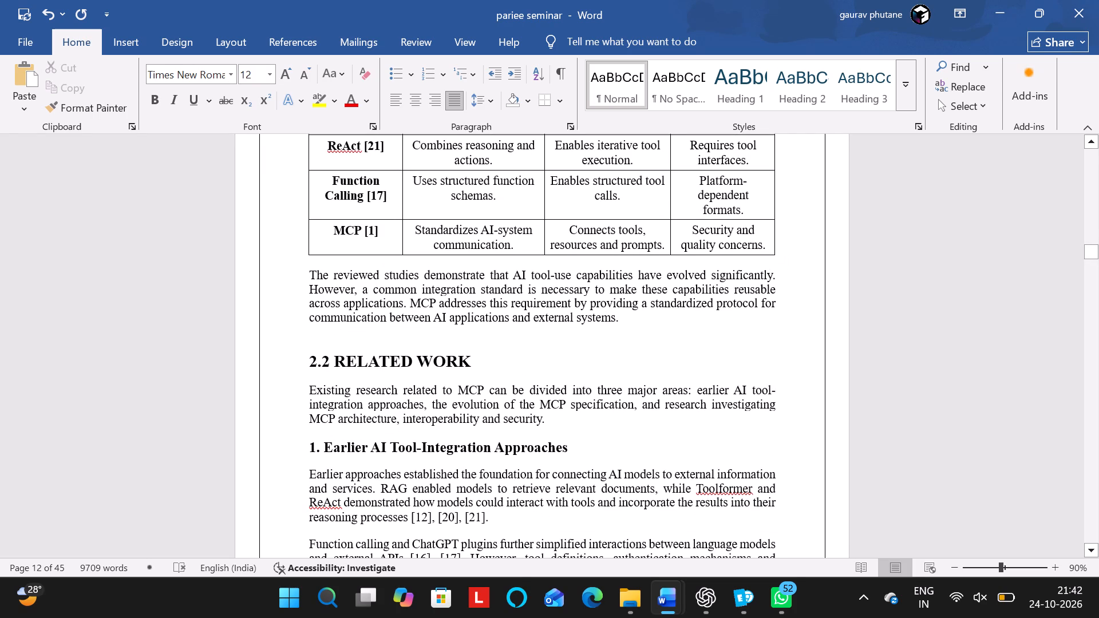
{"action": "left_click", "coordinate": [477, 105]}
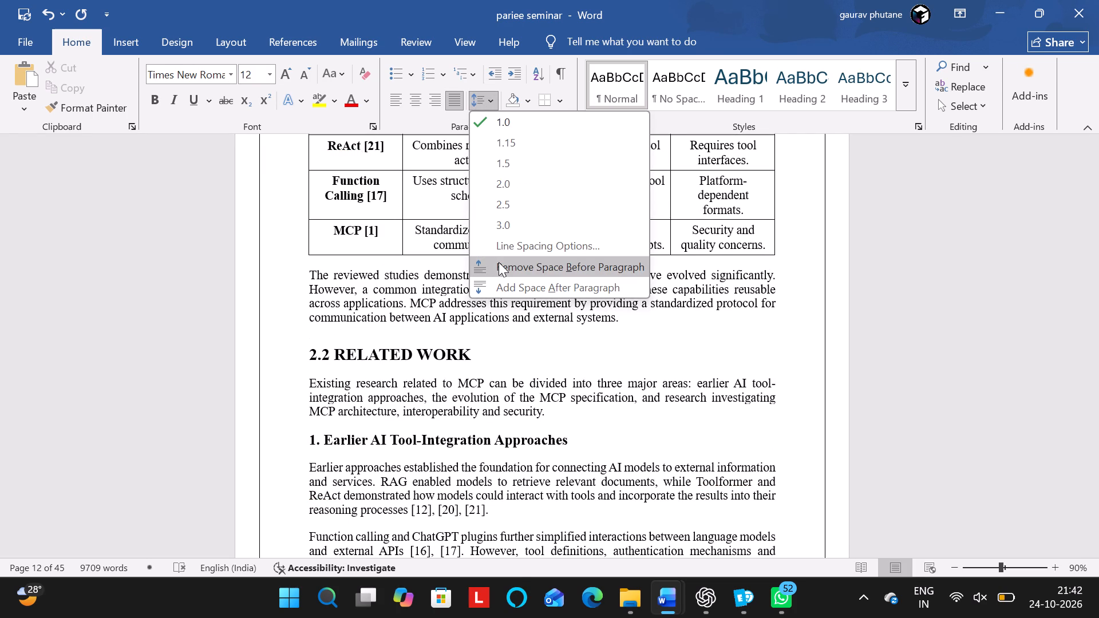
{"action": "left_click", "coordinate": [479, 285]}
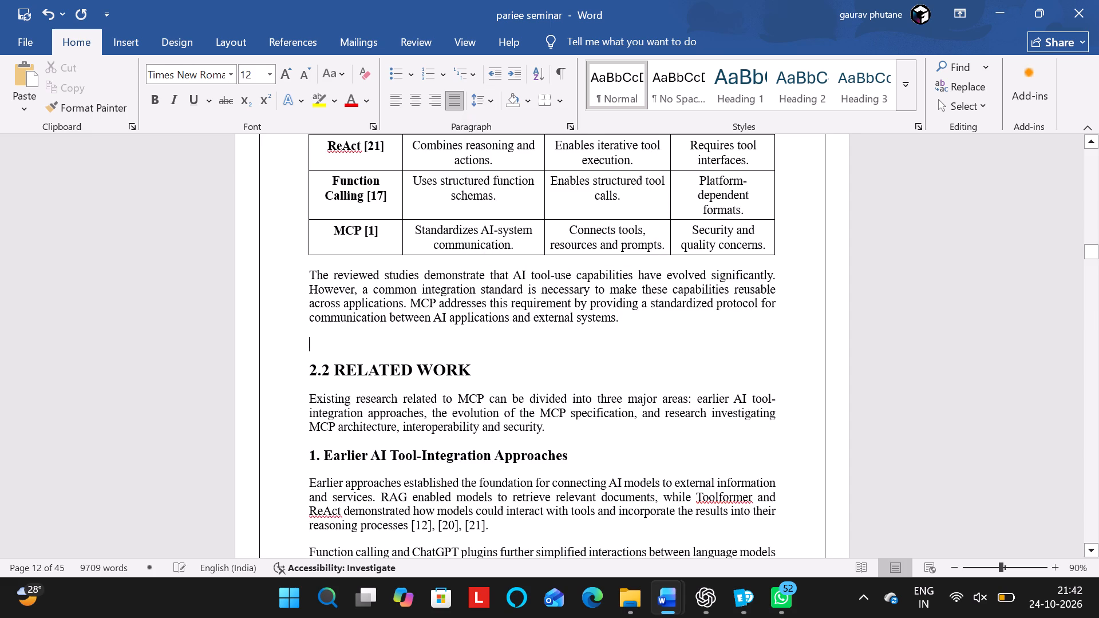
{"action": "left_click", "coordinate": [481, 102]}
{"action": "left_click", "coordinate": [484, 264]}
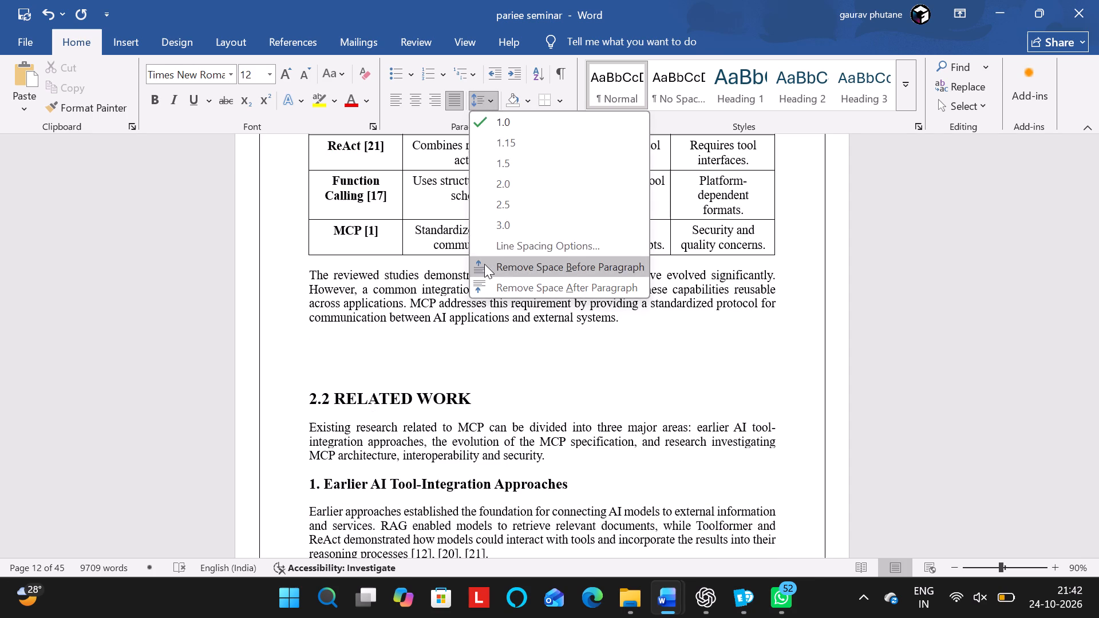
{"action": "left_click", "coordinate": [484, 97]}
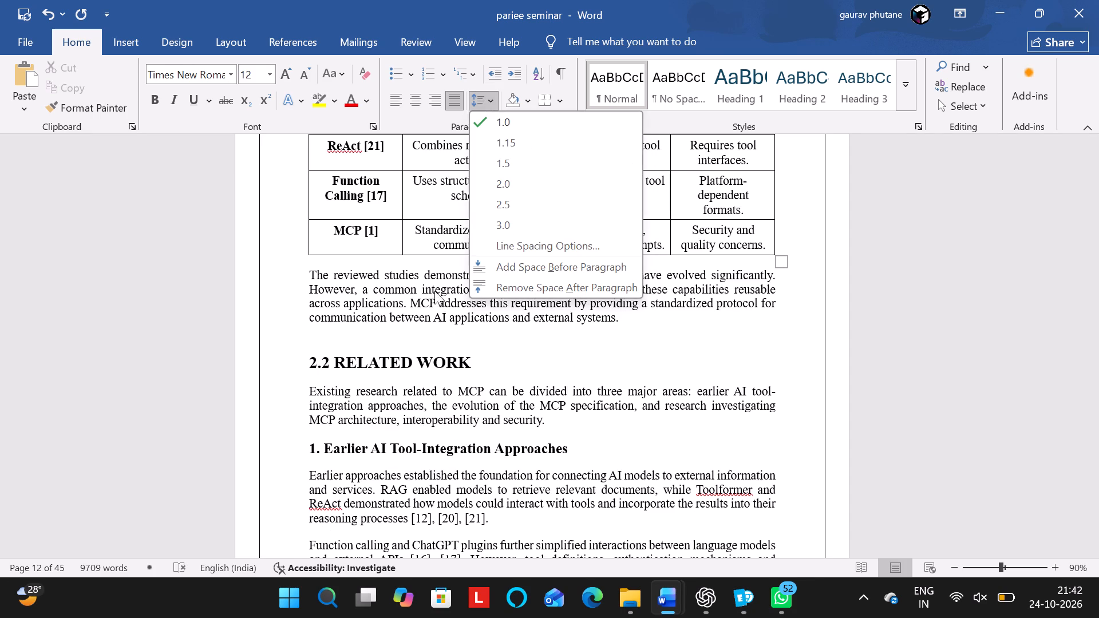
{"action": "left_click", "coordinate": [435, 350]}
Review the layout from the last paragraphs before Table 2.1 down to the empty line above "2.2 RELATED WORK".
{"action": "scroll", "coordinate": [435, 350], "scroll_direction": "up", "scroll_amount": 3}
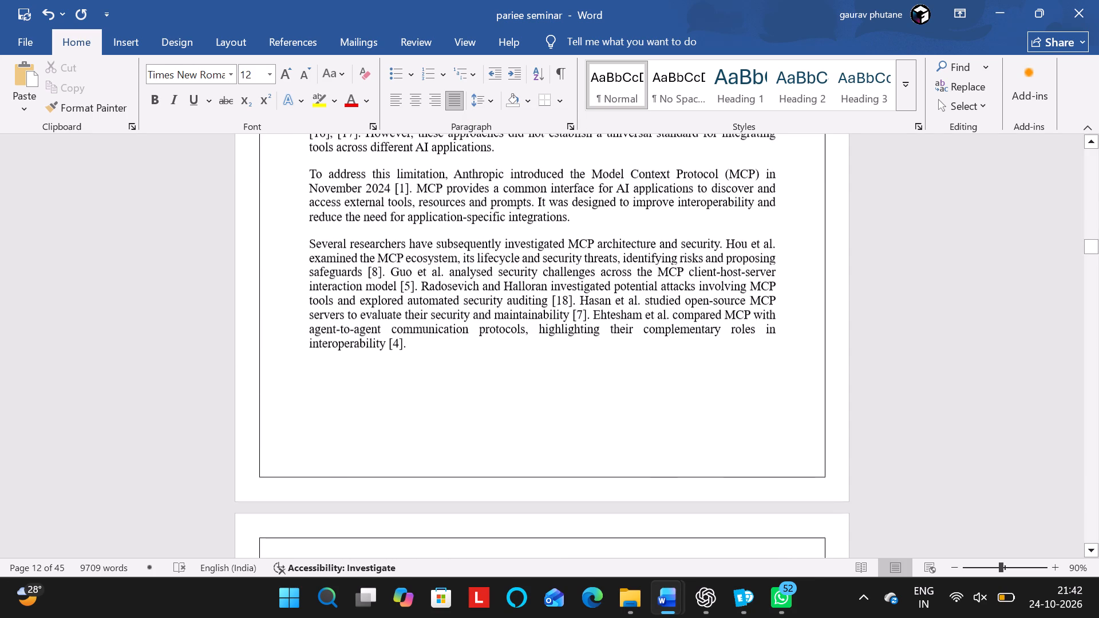
{"action": "scroll", "coordinate": [435, 350], "scroll_direction": "up", "scroll_amount": 1}
{"action": "left_click", "coordinate": [327, 248]}
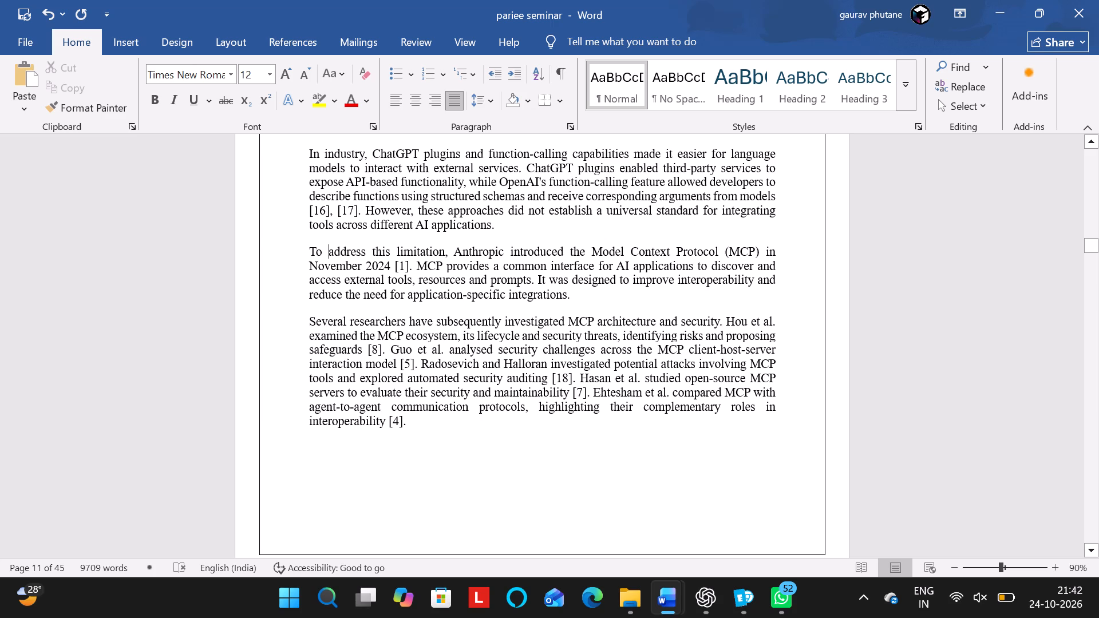
{"action": "scroll", "coordinate": [408, 215], "scroll_direction": "up", "scroll_amount": 1}
{"action": "scroll", "coordinate": [408, 215], "scroll_direction": "down", "scroll_amount": 2}
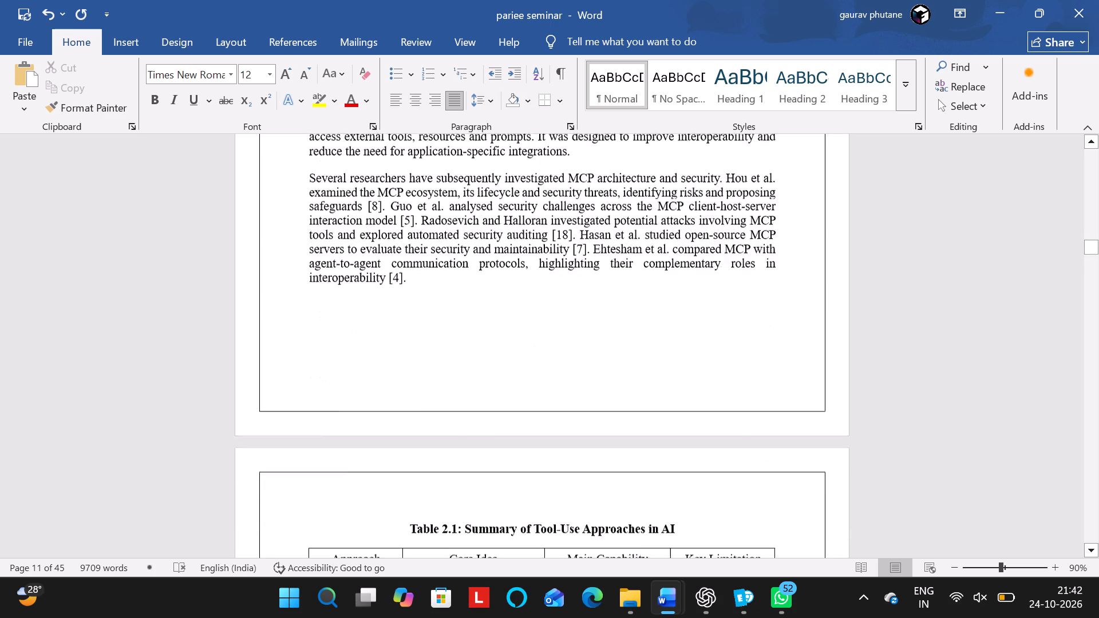
{"action": "scroll", "coordinate": [408, 215], "scroll_direction": "down", "scroll_amount": 2}
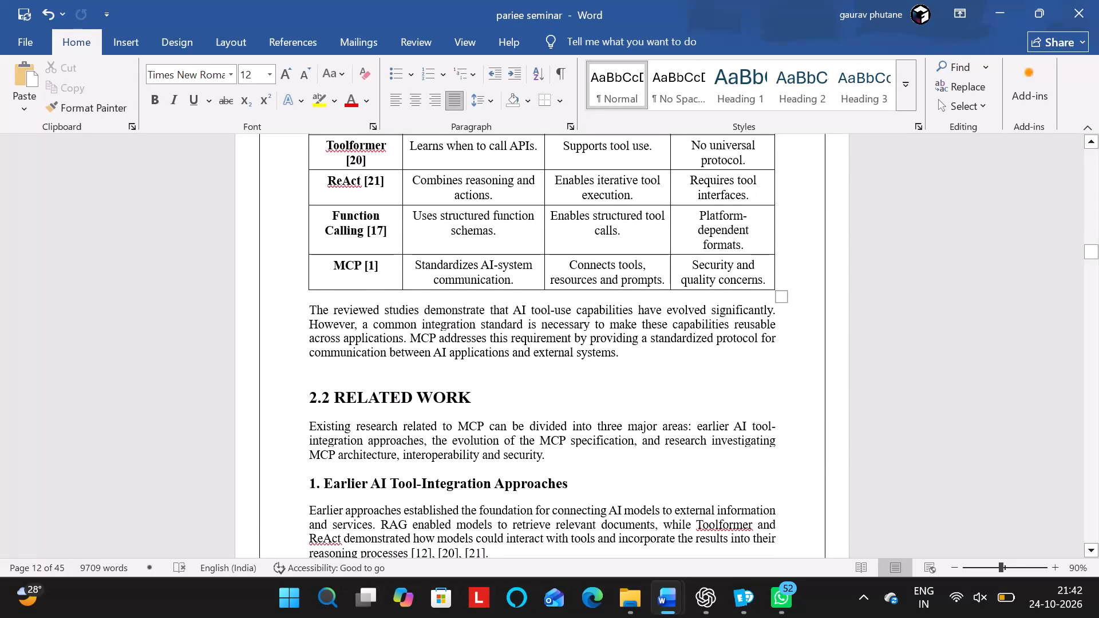
{"action": "left_click", "coordinate": [353, 374]}
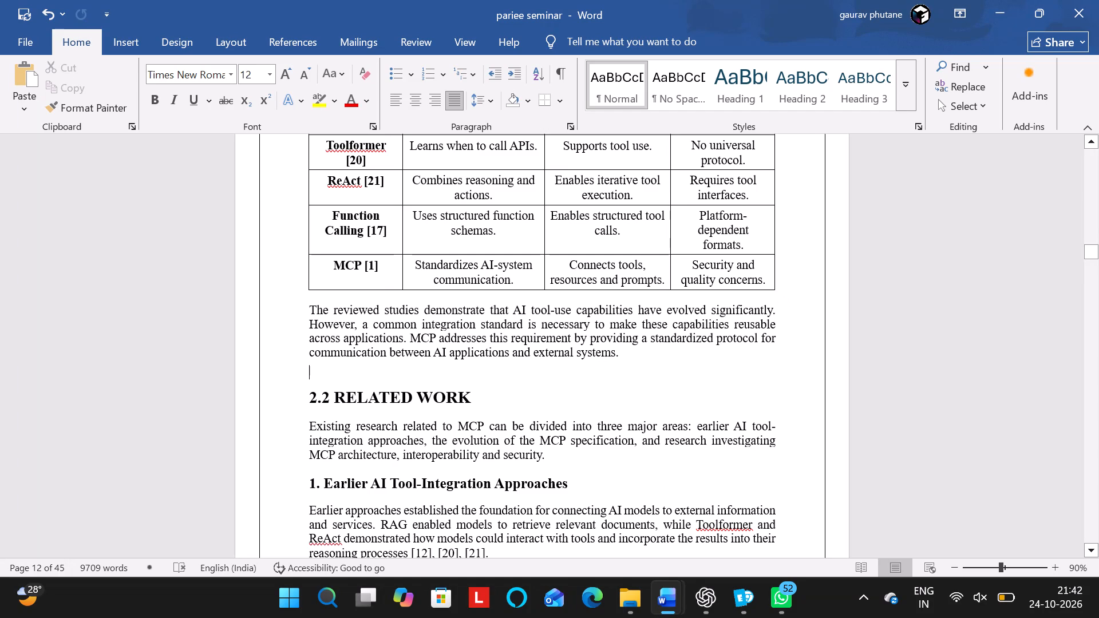
Check the line and paragraph spacing options of the empty lines above the headings "1.4 OBJECTIVES" and "1.3 PROBLEM STATEMENT".
{"action": "scroll", "coordinate": [353, 374], "scroll_direction": "up", "scroll_amount": 4}
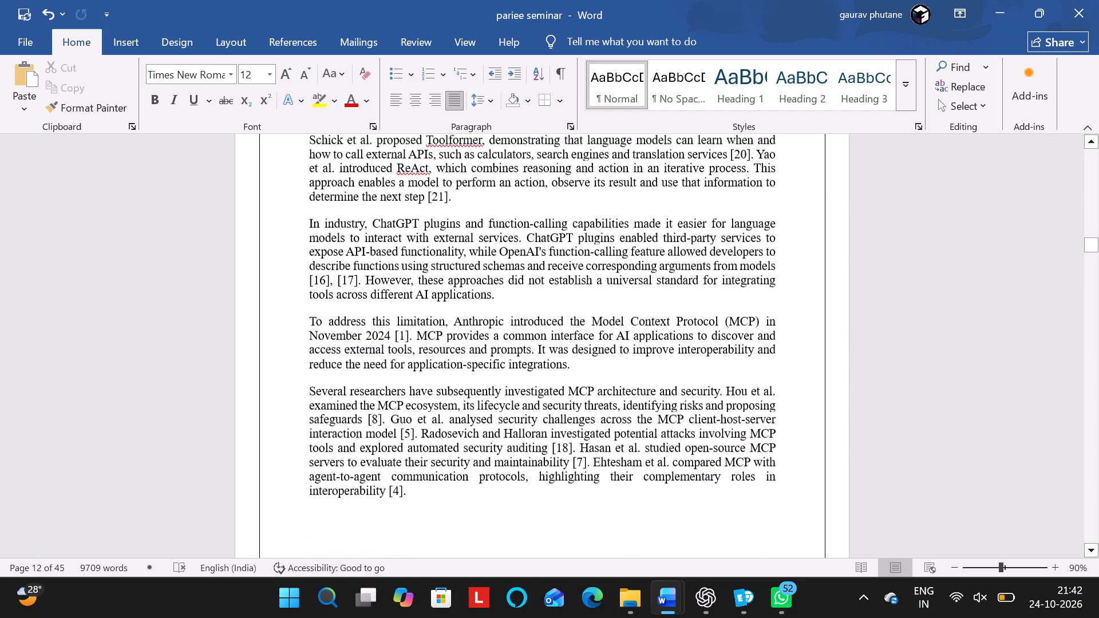
{"action": "scroll", "coordinate": [353, 374], "scroll_direction": "up", "scroll_amount": 6}
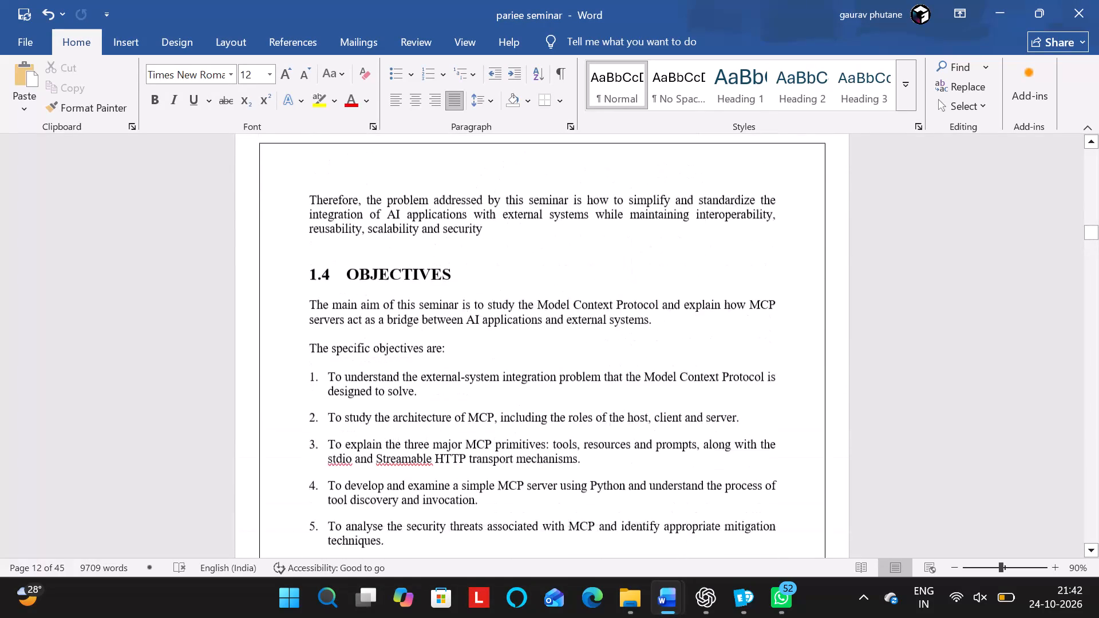
{"action": "scroll", "coordinate": [353, 374], "scroll_direction": "up", "scroll_amount": 1}
{"action": "left_click", "coordinate": [327, 384]}
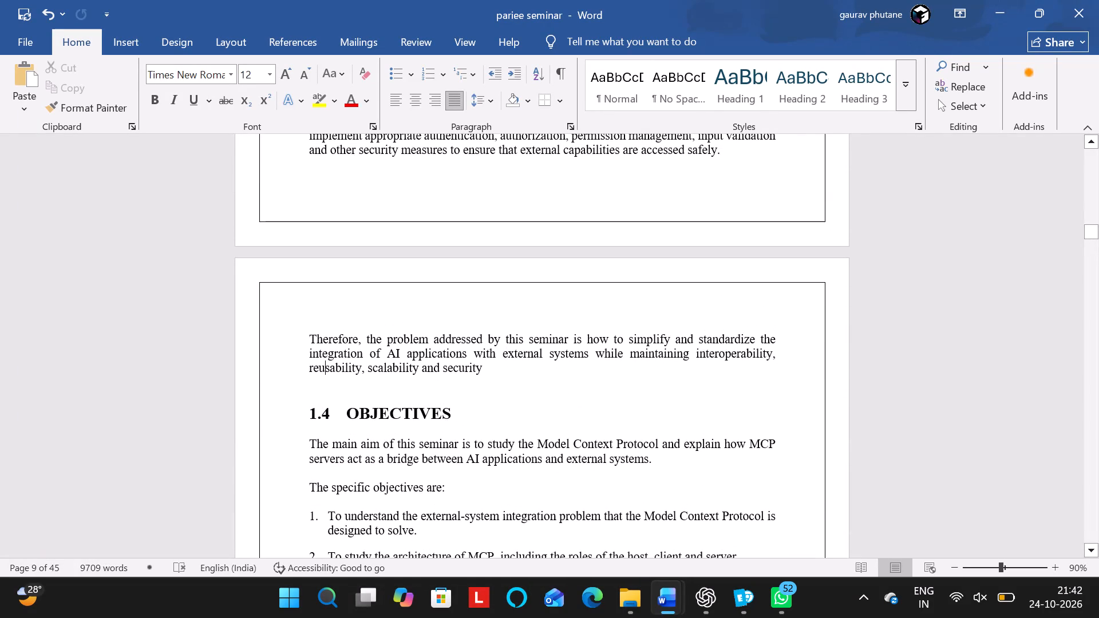
{"action": "left_click", "coordinate": [319, 387]}
{"action": "key", "text": "Down"}
{"action": "left_click", "coordinate": [485, 104]}
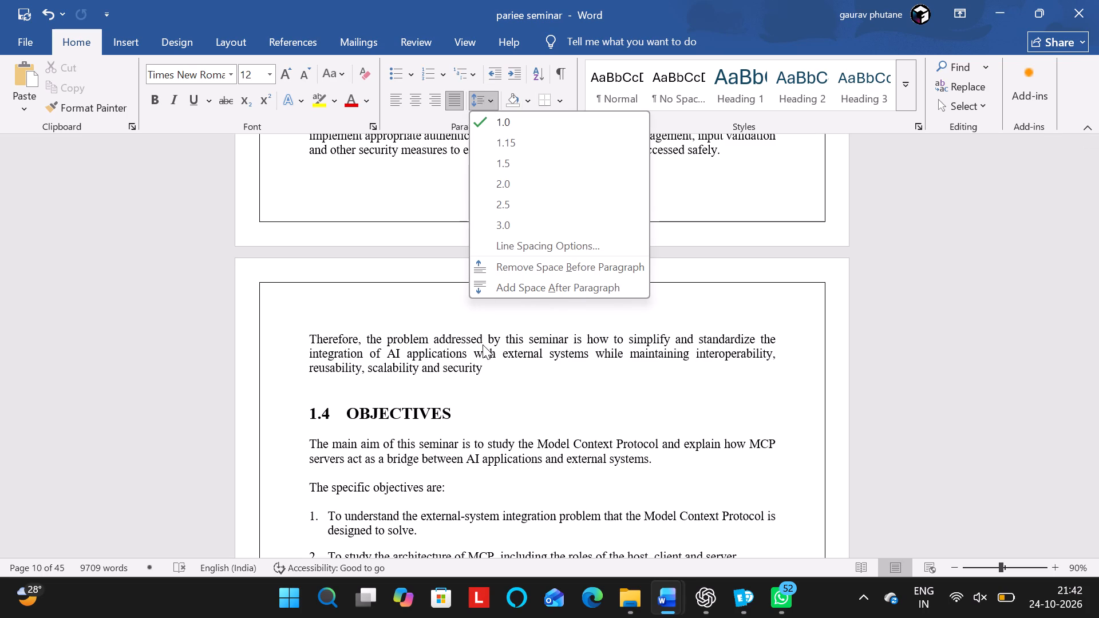
{"action": "scroll", "coordinate": [483, 344], "scroll_direction": "up", "scroll_amount": 3}
{"action": "left_click", "coordinate": [357, 394]}
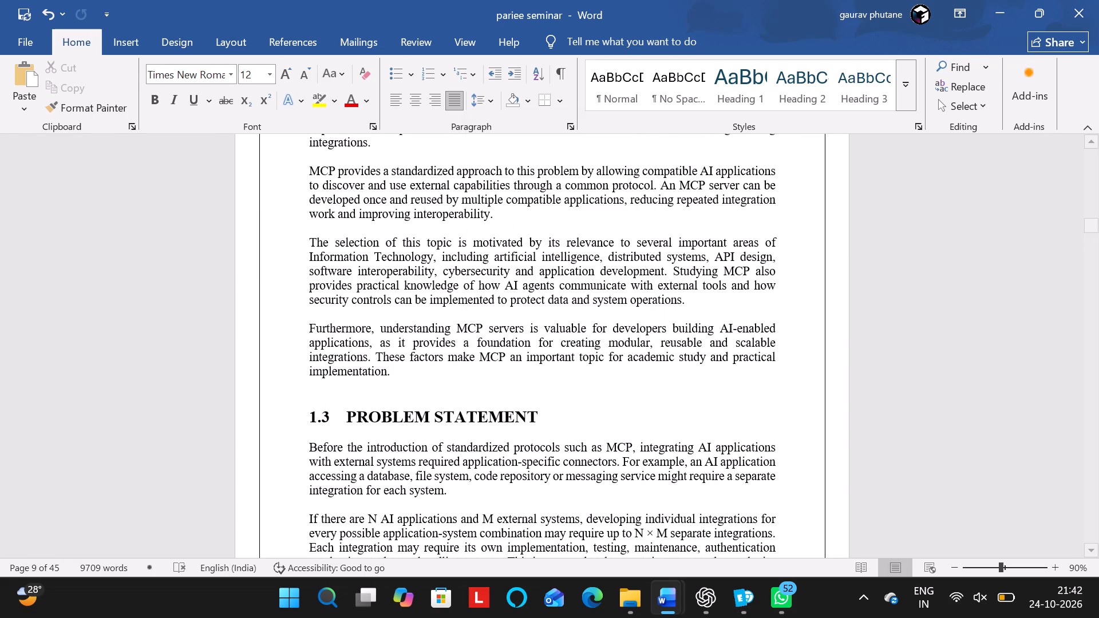
{"action": "left_click", "coordinate": [357, 394]}
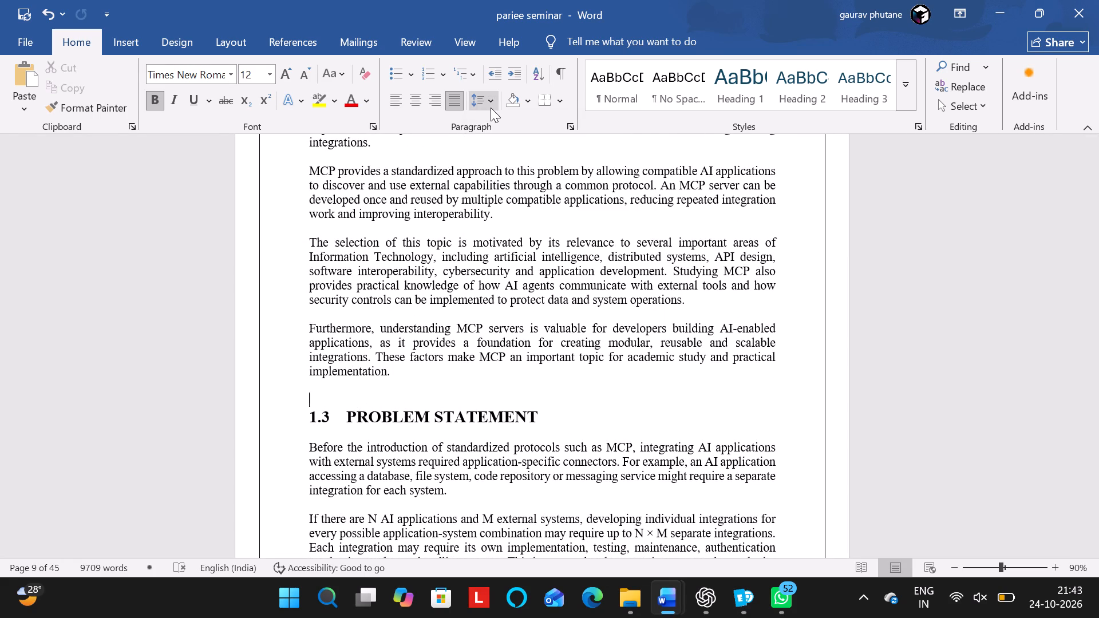
{"action": "left_click", "coordinate": [491, 108]}
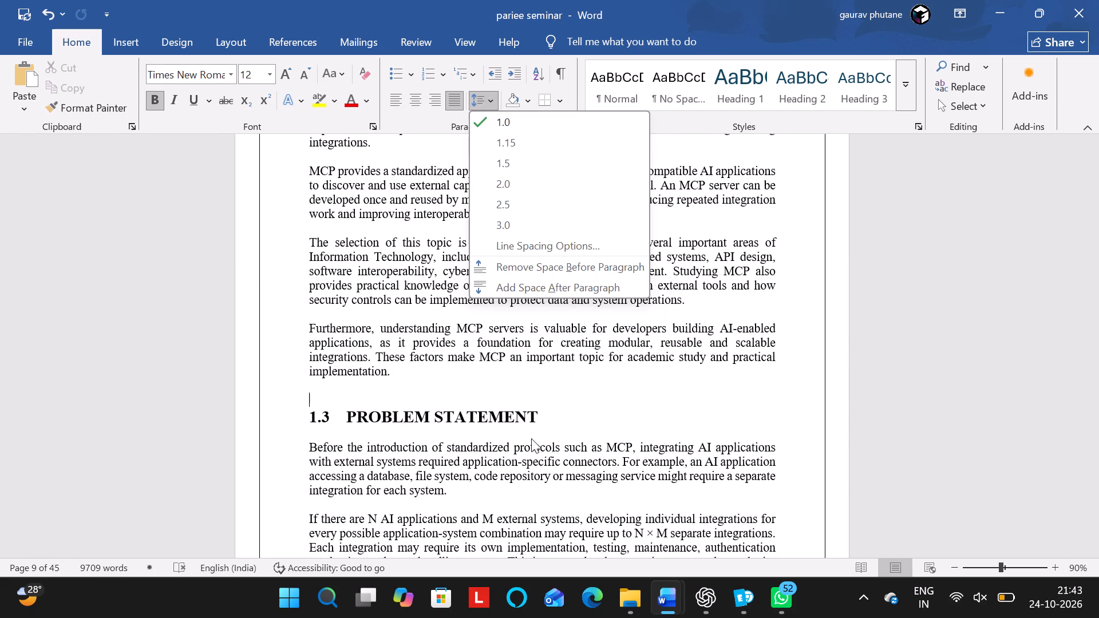
Review the opening of Chapter 2, Literature Review, from the chapter title through the paragraphs of section 2.1.
{"action": "left_click", "coordinate": [574, 444]}
{"action": "scroll", "coordinate": [574, 444], "scroll_direction": "down", "scroll_amount": 6}
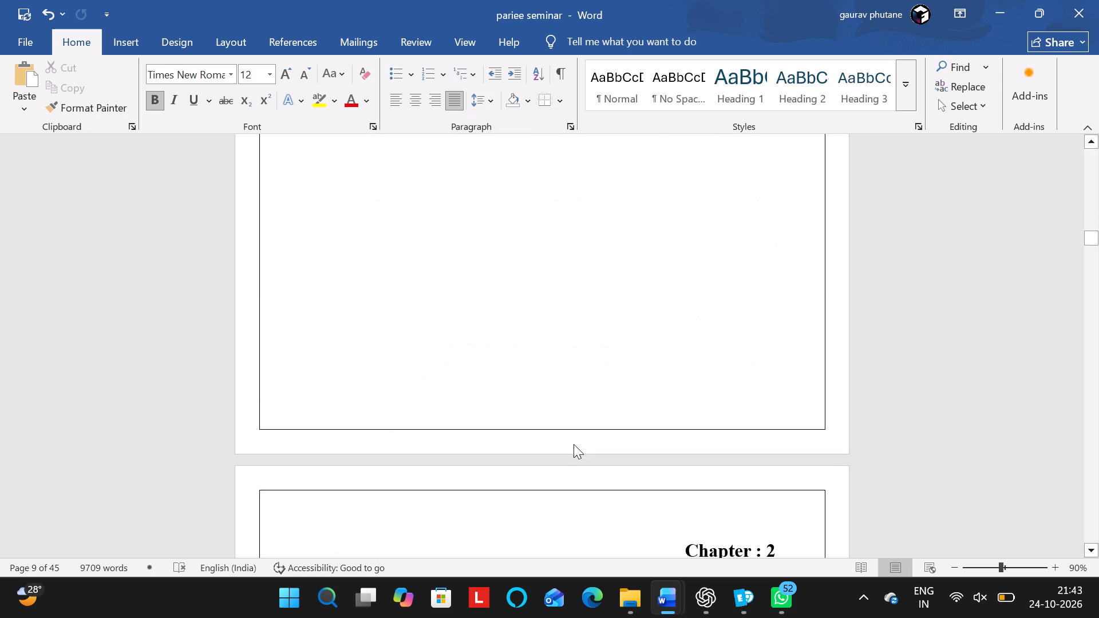
{"action": "scroll", "coordinate": [574, 444], "scroll_direction": "down", "scroll_amount": 4}
{"action": "scroll", "coordinate": [574, 444], "scroll_direction": "up", "scroll_amount": 1}
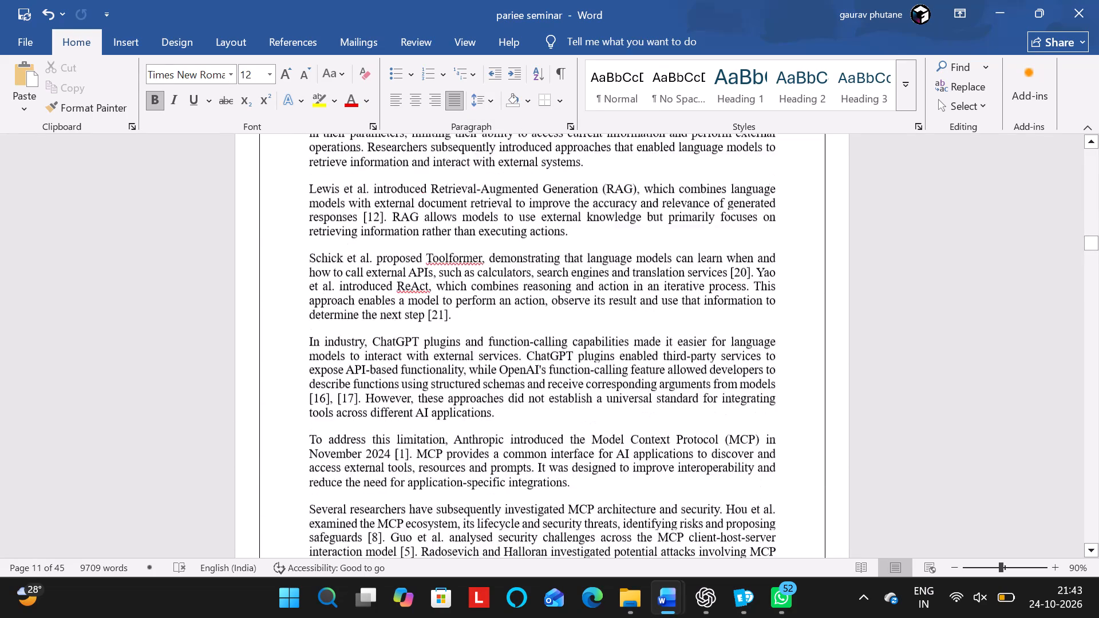
{"action": "scroll", "coordinate": [574, 444], "scroll_direction": "up", "scroll_amount": 1}
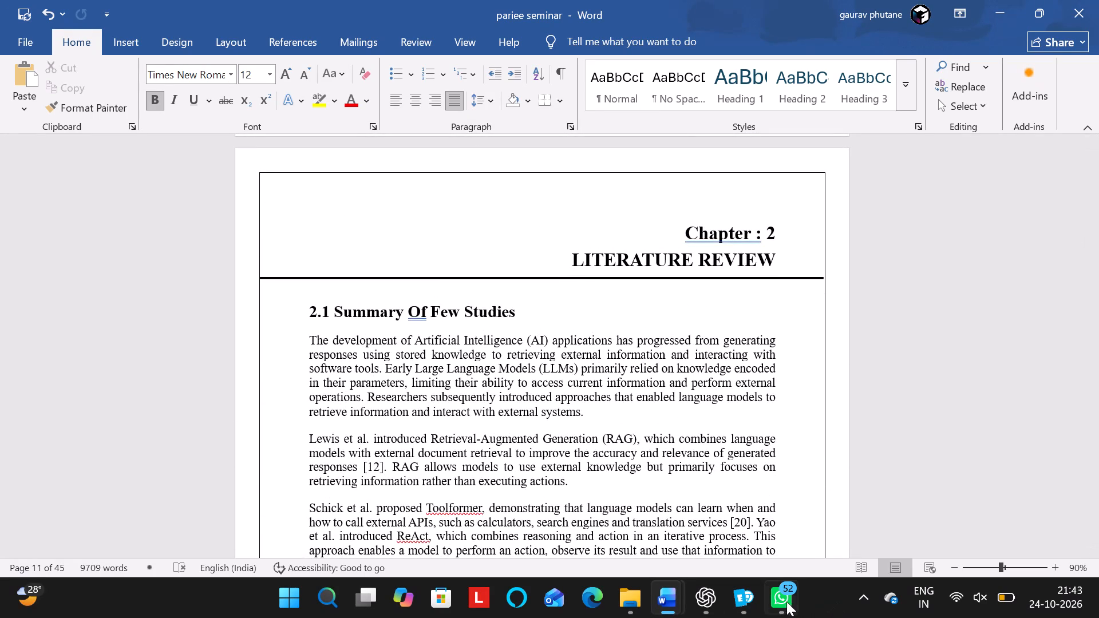
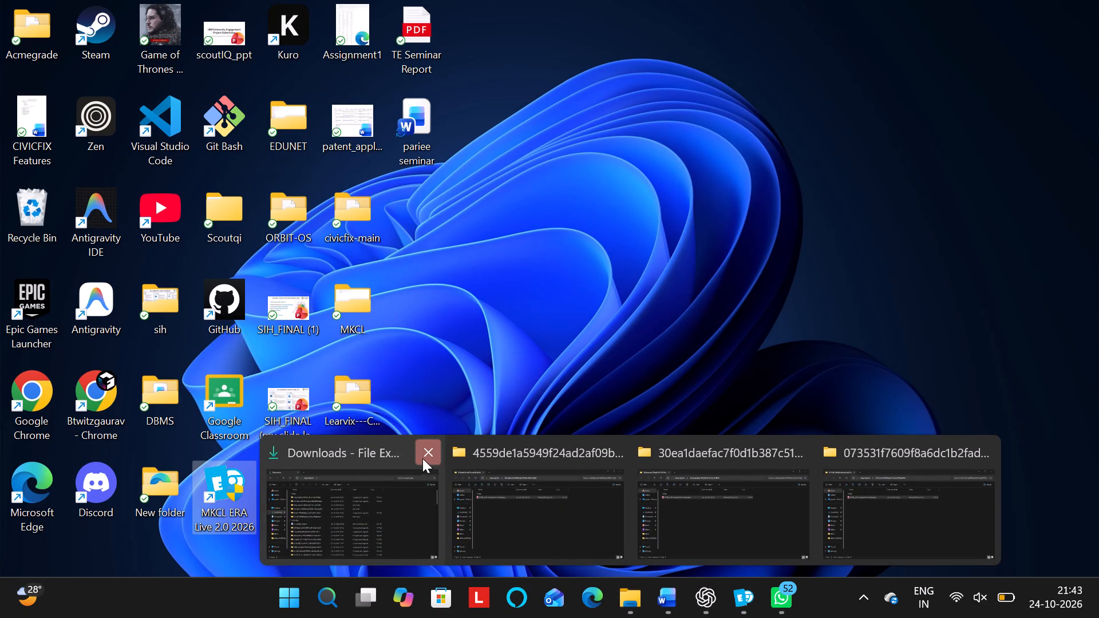
Close the Downloads window in File Explorer.
{"action": "left_click", "coordinate": [429, 454]}
{"action": "left_click", "coordinate": [429, 454]}
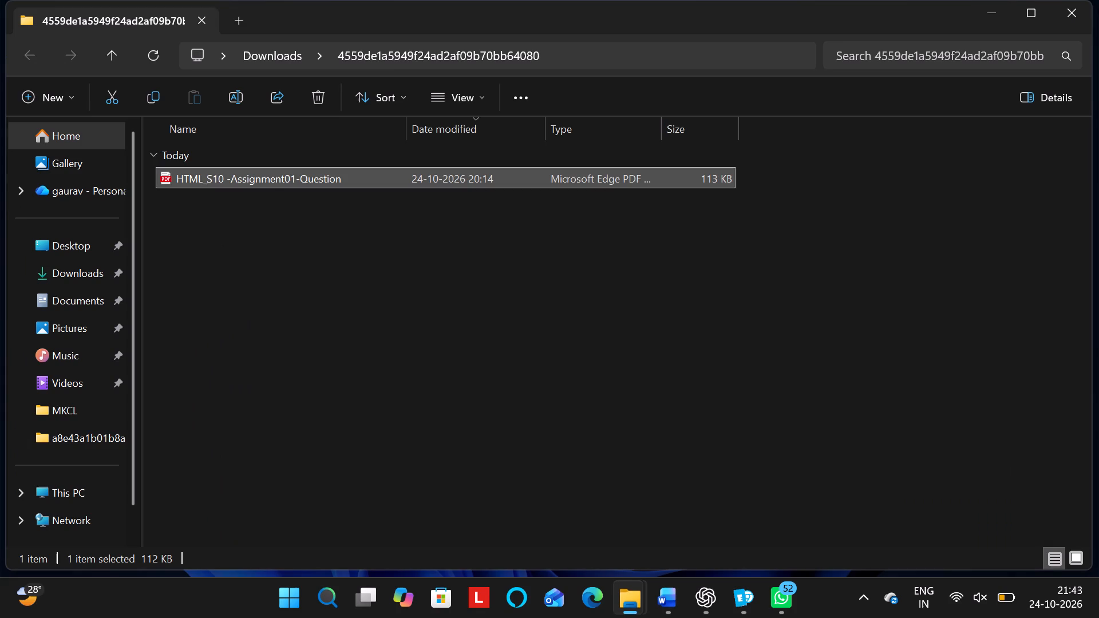
{"action": "left_click", "coordinate": [1062, 5]}
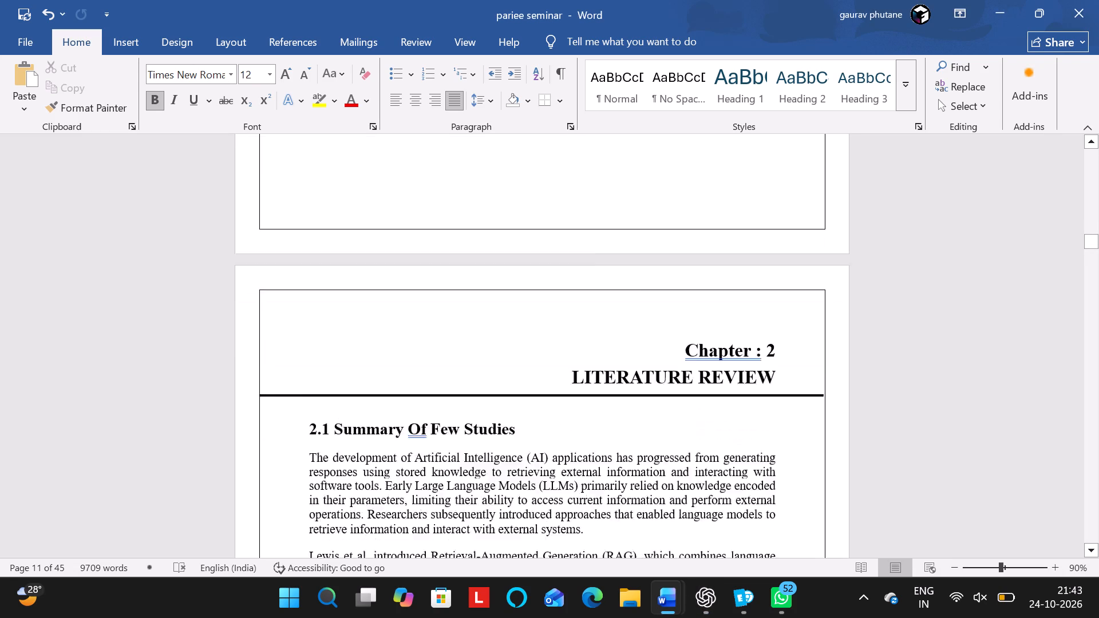
{"action": "scroll", "coordinate": [702, 366], "scroll_direction": "down", "scroll_amount": 1}
{"action": "scroll", "coordinate": [702, 366], "scroll_direction": "up", "scroll_amount": 2}
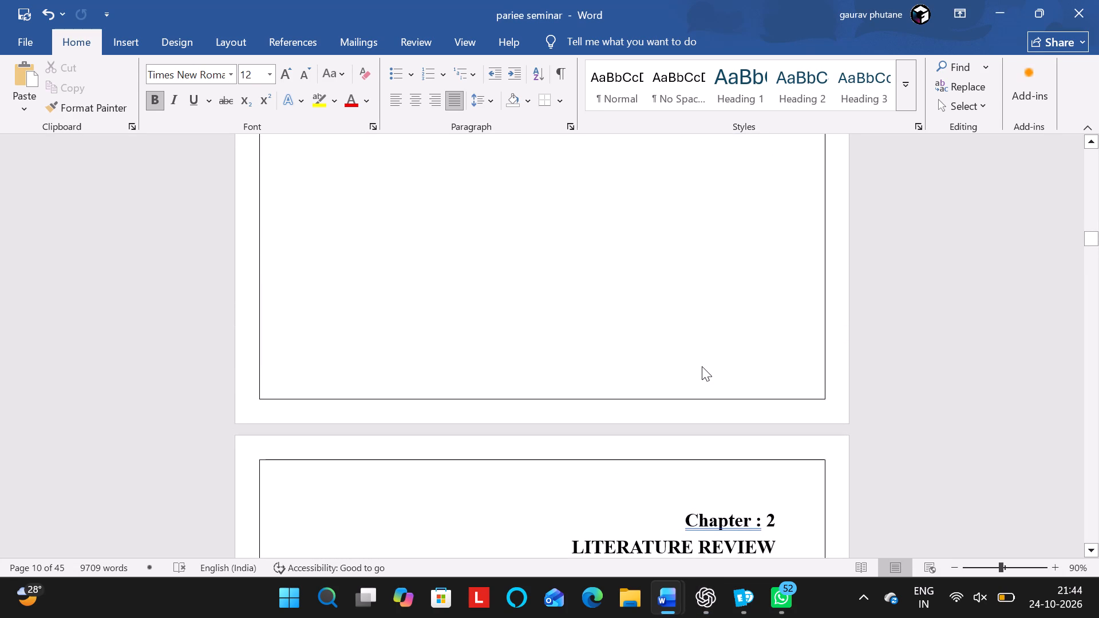
{"action": "scroll", "coordinate": [702, 366], "scroll_direction": "down", "scroll_amount": 3}
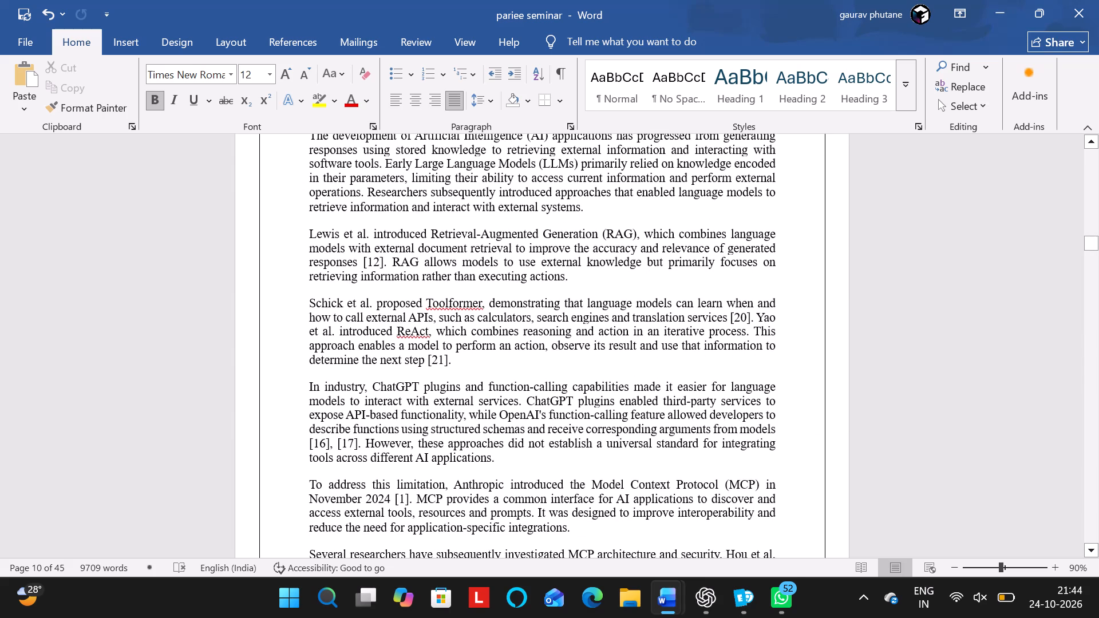
{"action": "scroll", "coordinate": [702, 366], "scroll_direction": "up", "scroll_amount": 1}
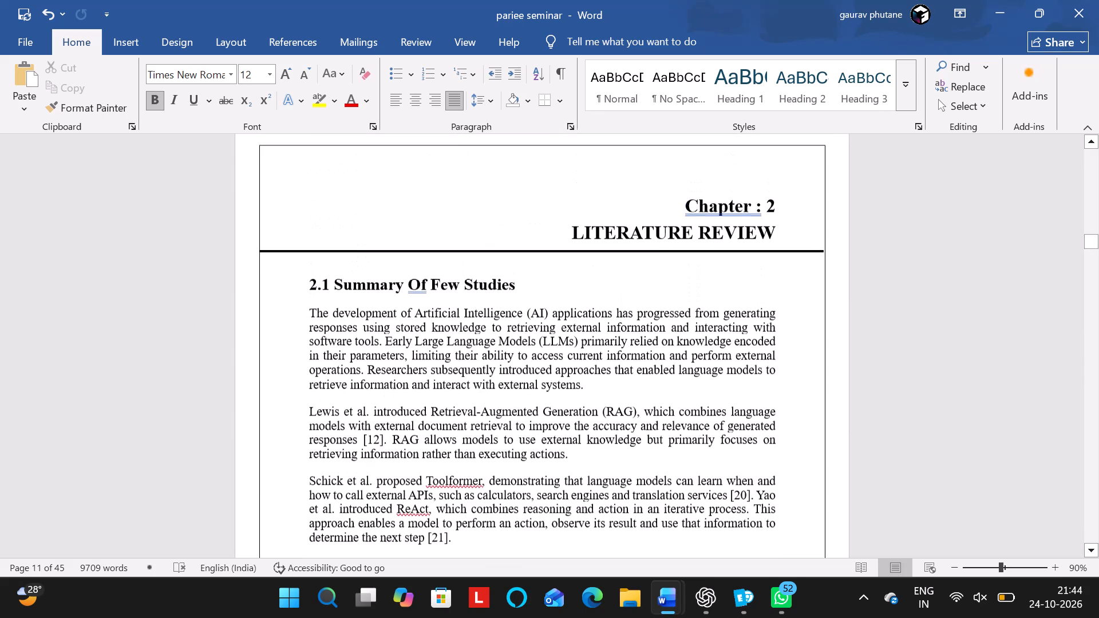
{"action": "scroll", "coordinate": [702, 366], "scroll_direction": "down", "scroll_amount": 1}
{"action": "scroll", "coordinate": [702, 366], "scroll_direction": "up", "scroll_amount": 1}
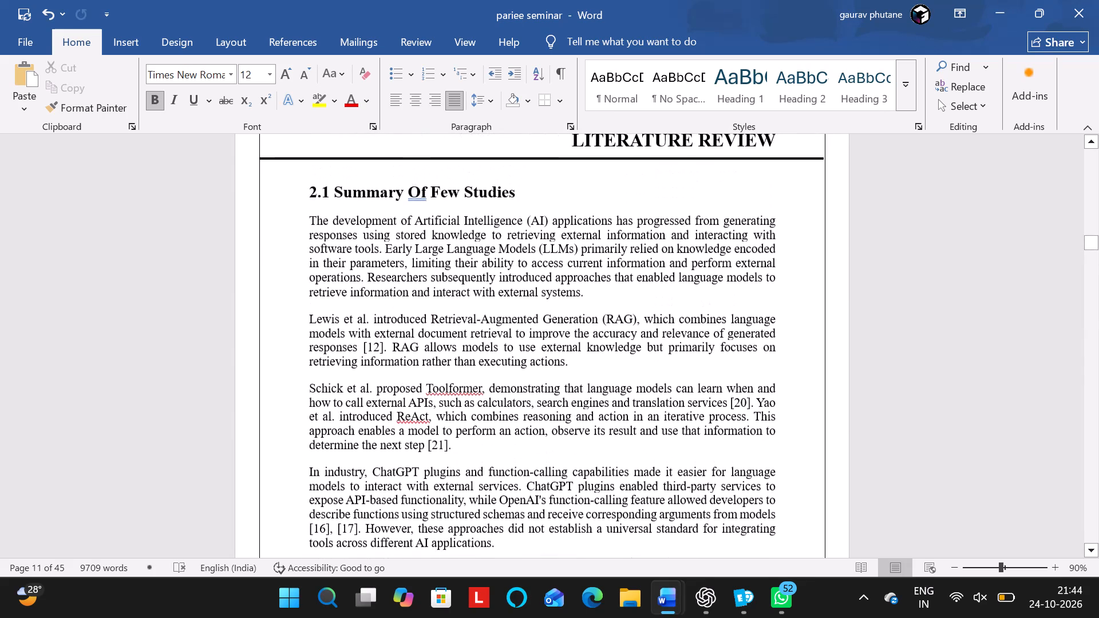
{"action": "scroll", "coordinate": [702, 366], "scroll_direction": "up", "scroll_amount": 5}
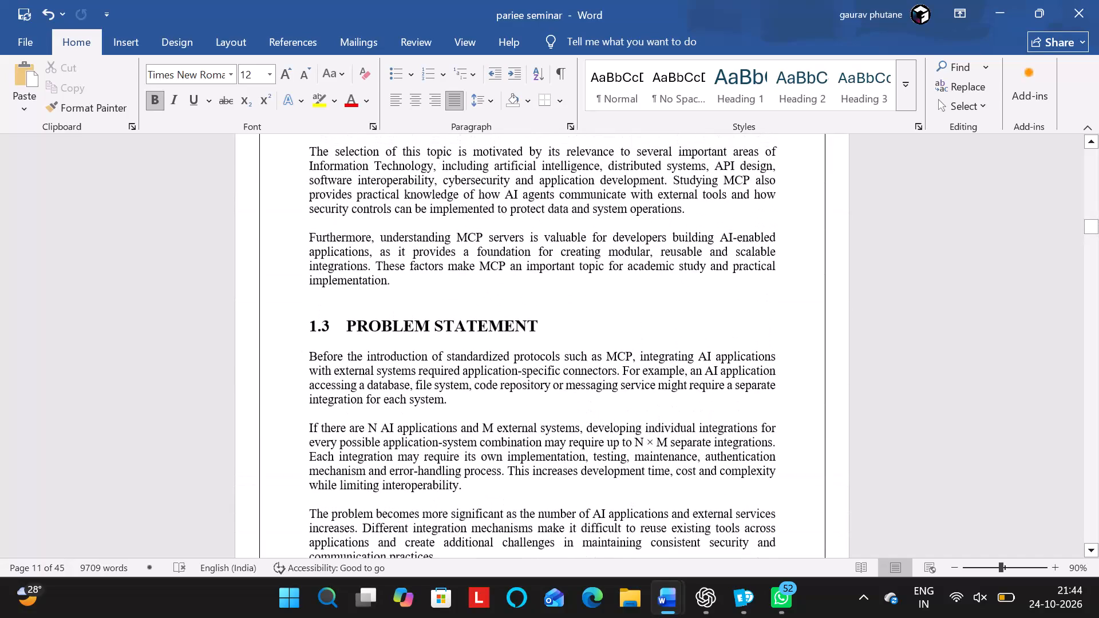
{"action": "left_click", "coordinate": [484, 103]}
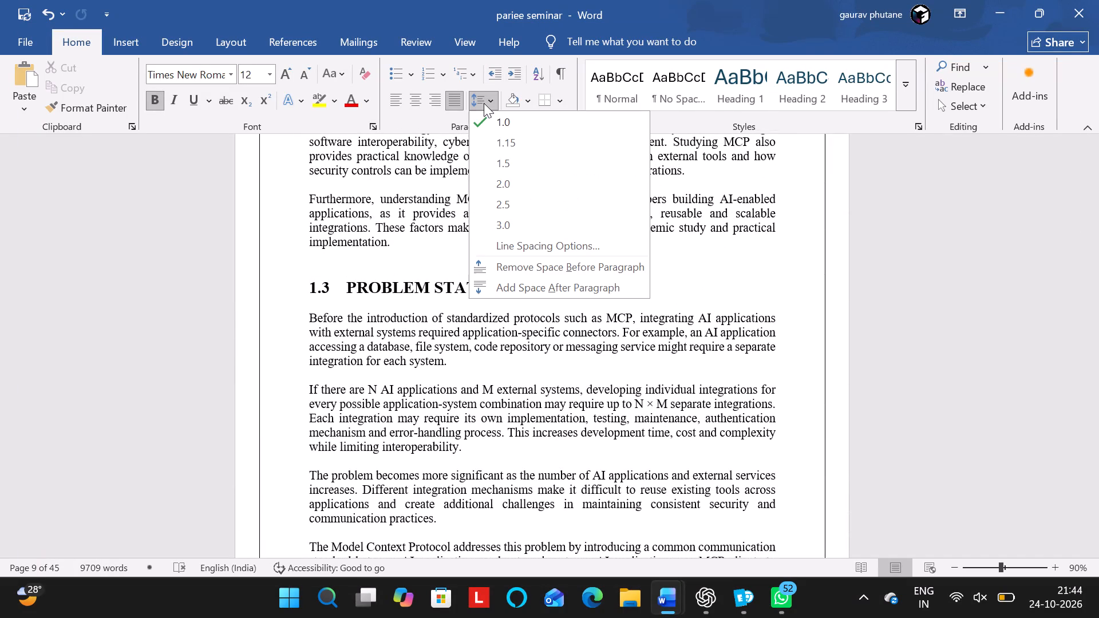
{"action": "left_click", "coordinate": [378, 247]}
Check the line and paragraph spacing options of the empty line above the heading "2.2 RELATED WORK".
{"action": "scroll", "coordinate": [378, 247], "scroll_direction": "down", "scroll_amount": 2}
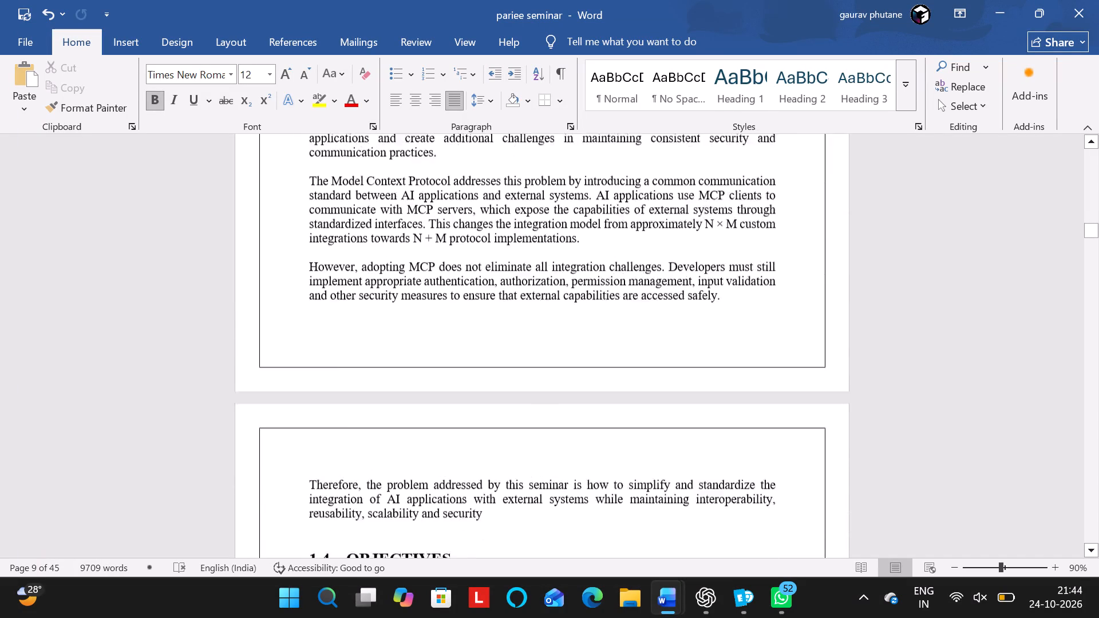
{"action": "scroll", "coordinate": [378, 247], "scroll_direction": "down", "scroll_amount": 8}
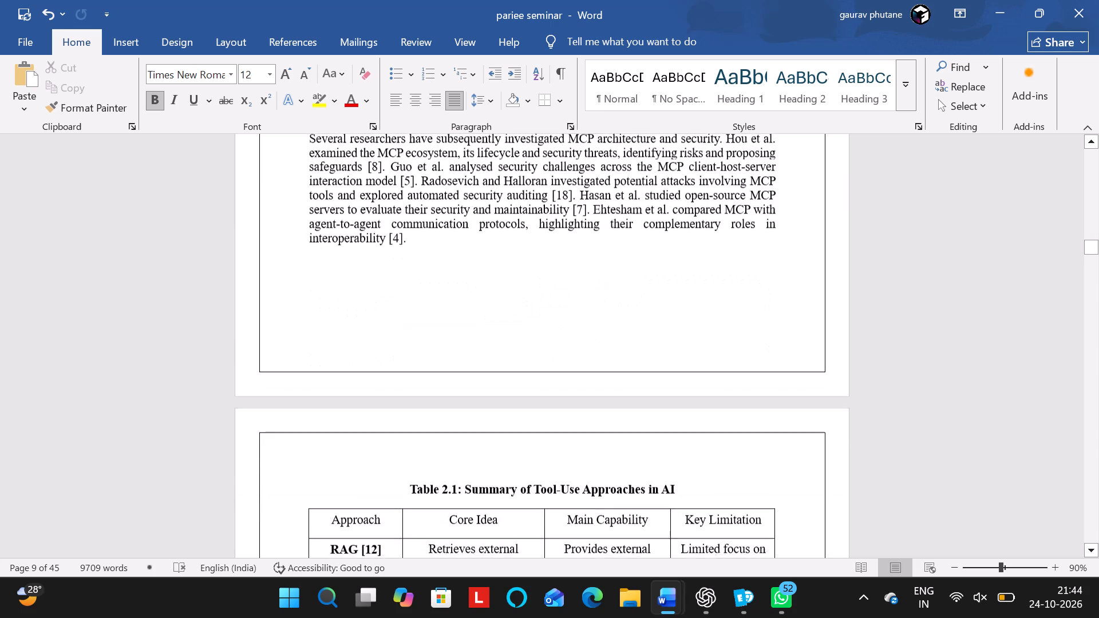
{"action": "scroll", "coordinate": [378, 247], "scroll_direction": "down", "scroll_amount": 3}
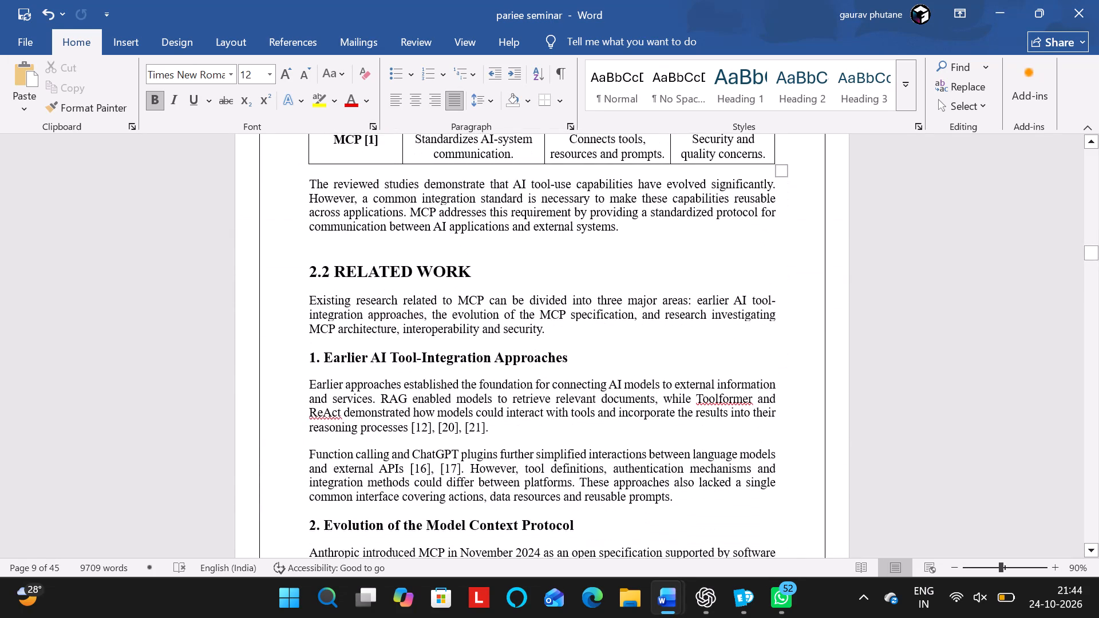
{"action": "left_click", "coordinate": [349, 248]}
{"action": "left_click", "coordinate": [481, 98]}
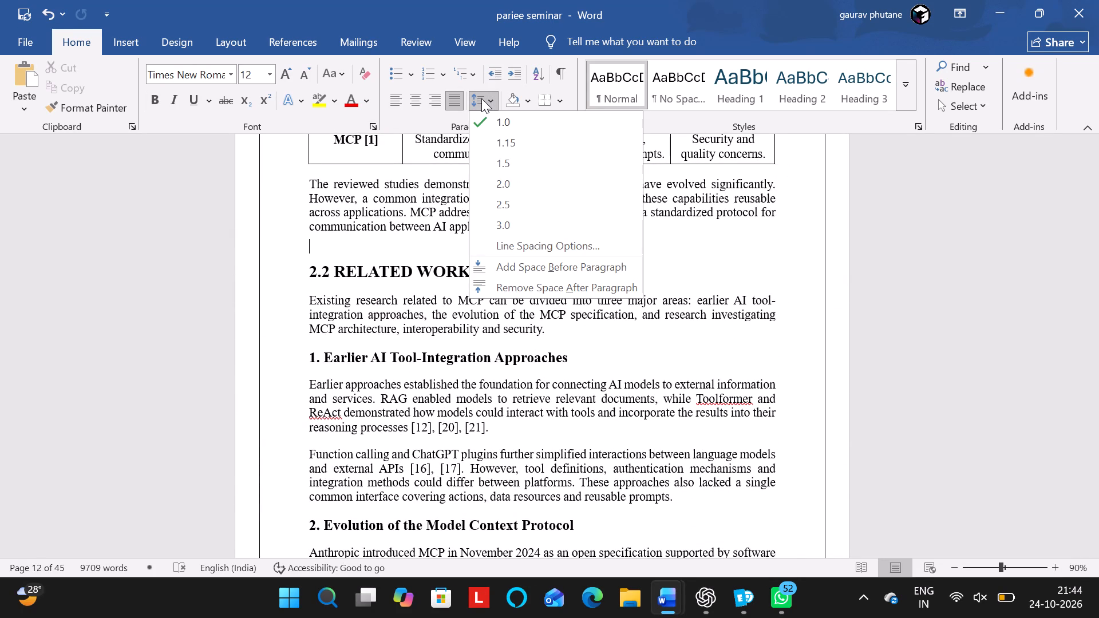
{"action": "left_click", "coordinate": [422, 262]}
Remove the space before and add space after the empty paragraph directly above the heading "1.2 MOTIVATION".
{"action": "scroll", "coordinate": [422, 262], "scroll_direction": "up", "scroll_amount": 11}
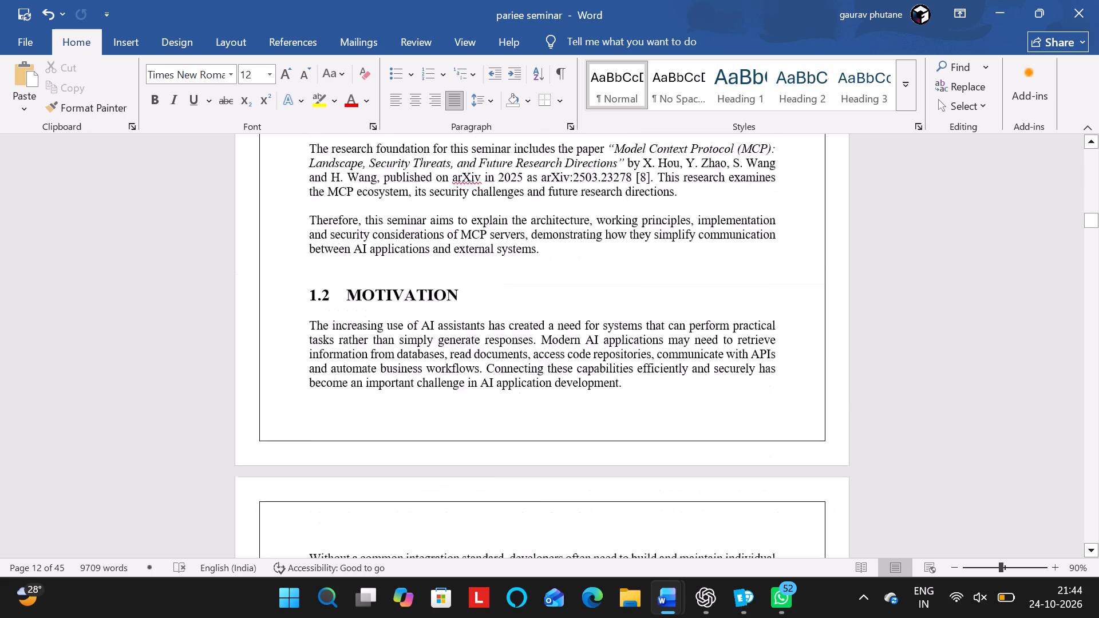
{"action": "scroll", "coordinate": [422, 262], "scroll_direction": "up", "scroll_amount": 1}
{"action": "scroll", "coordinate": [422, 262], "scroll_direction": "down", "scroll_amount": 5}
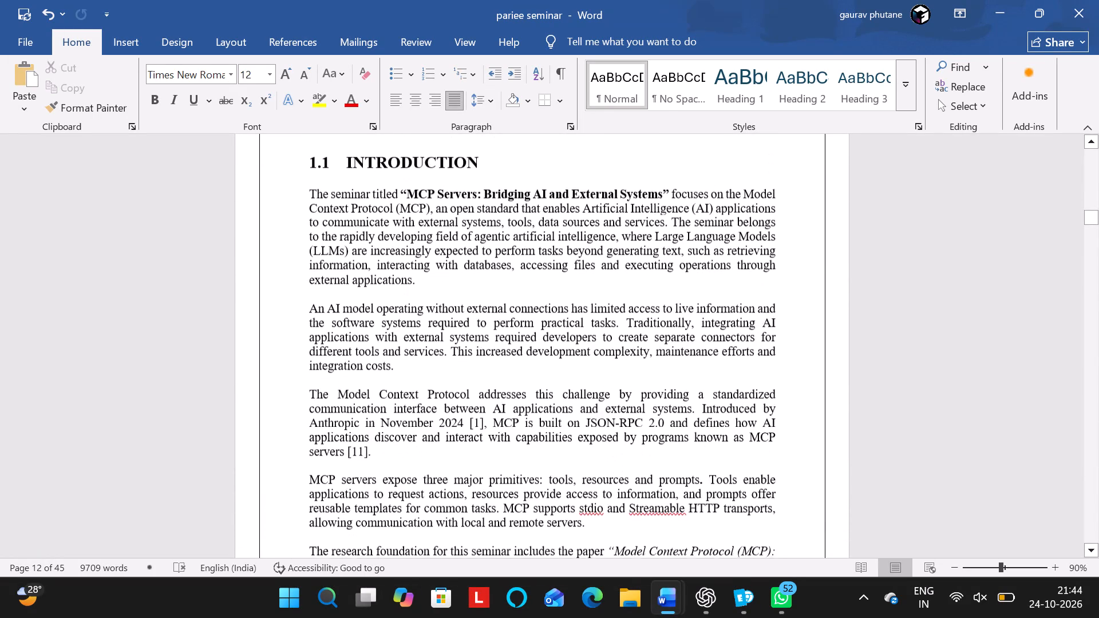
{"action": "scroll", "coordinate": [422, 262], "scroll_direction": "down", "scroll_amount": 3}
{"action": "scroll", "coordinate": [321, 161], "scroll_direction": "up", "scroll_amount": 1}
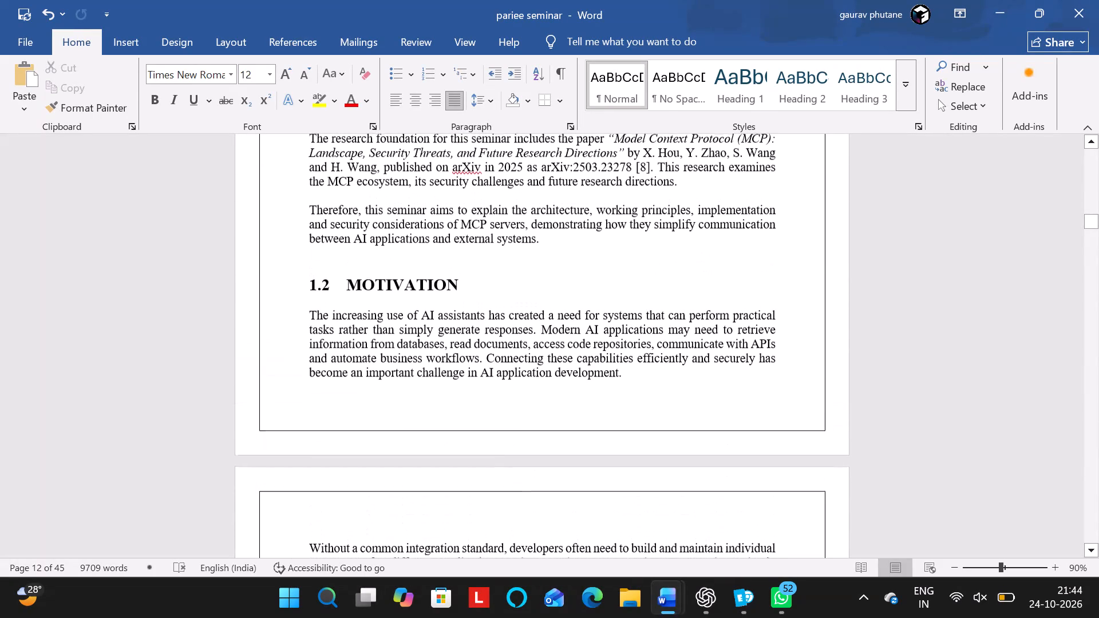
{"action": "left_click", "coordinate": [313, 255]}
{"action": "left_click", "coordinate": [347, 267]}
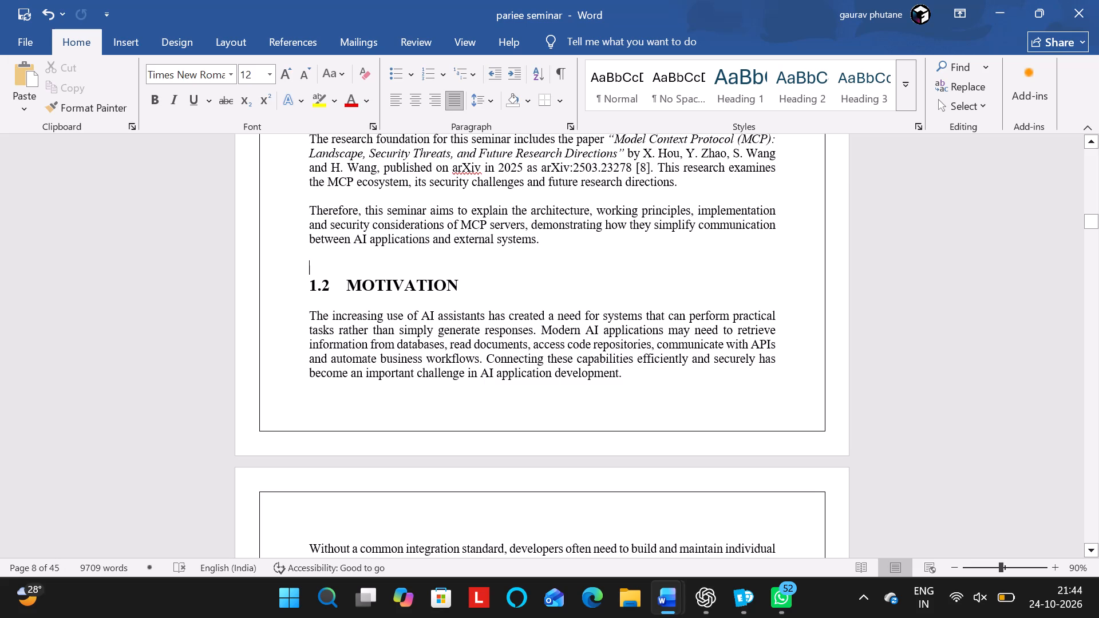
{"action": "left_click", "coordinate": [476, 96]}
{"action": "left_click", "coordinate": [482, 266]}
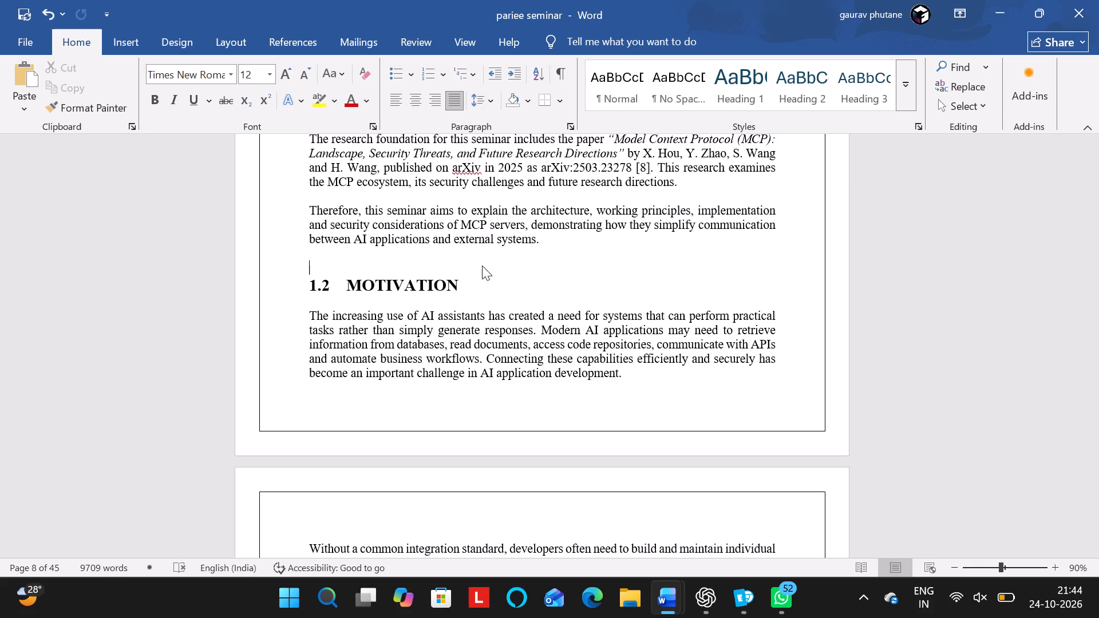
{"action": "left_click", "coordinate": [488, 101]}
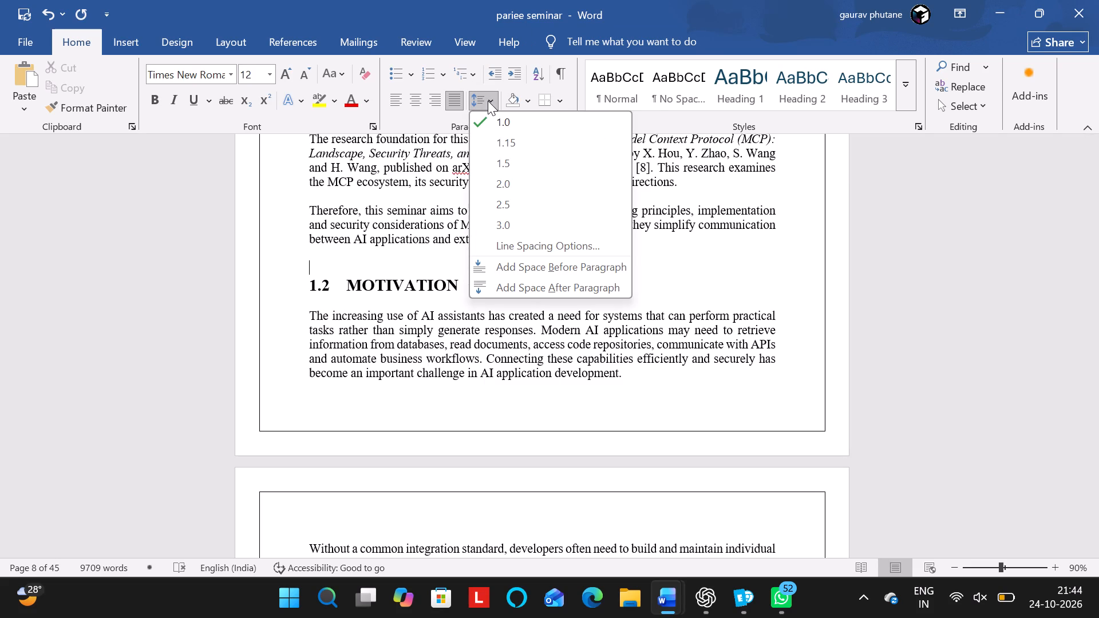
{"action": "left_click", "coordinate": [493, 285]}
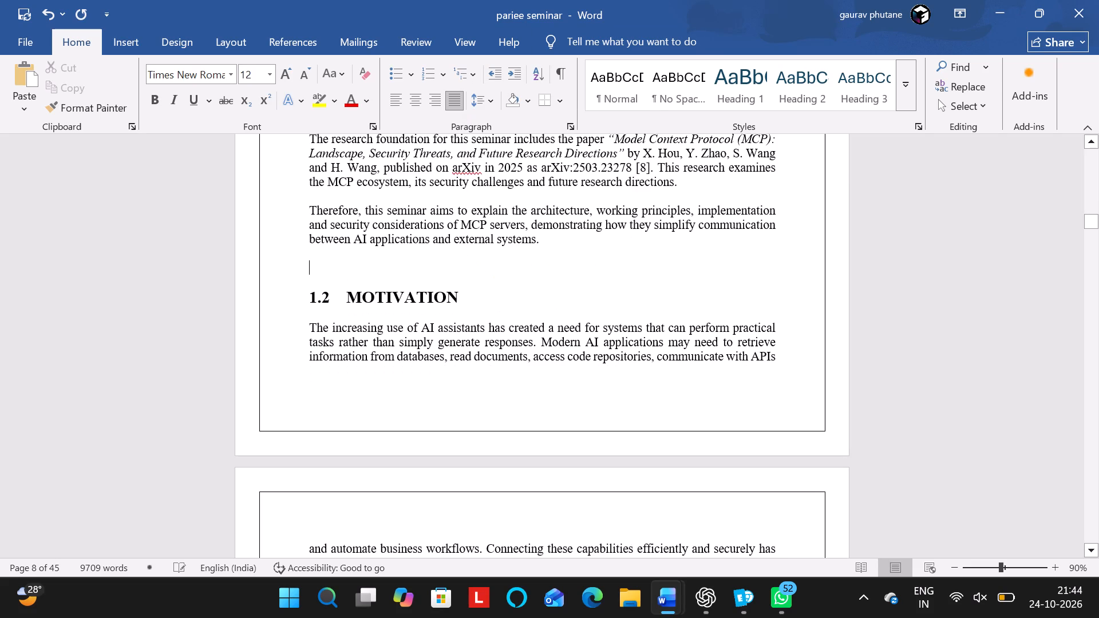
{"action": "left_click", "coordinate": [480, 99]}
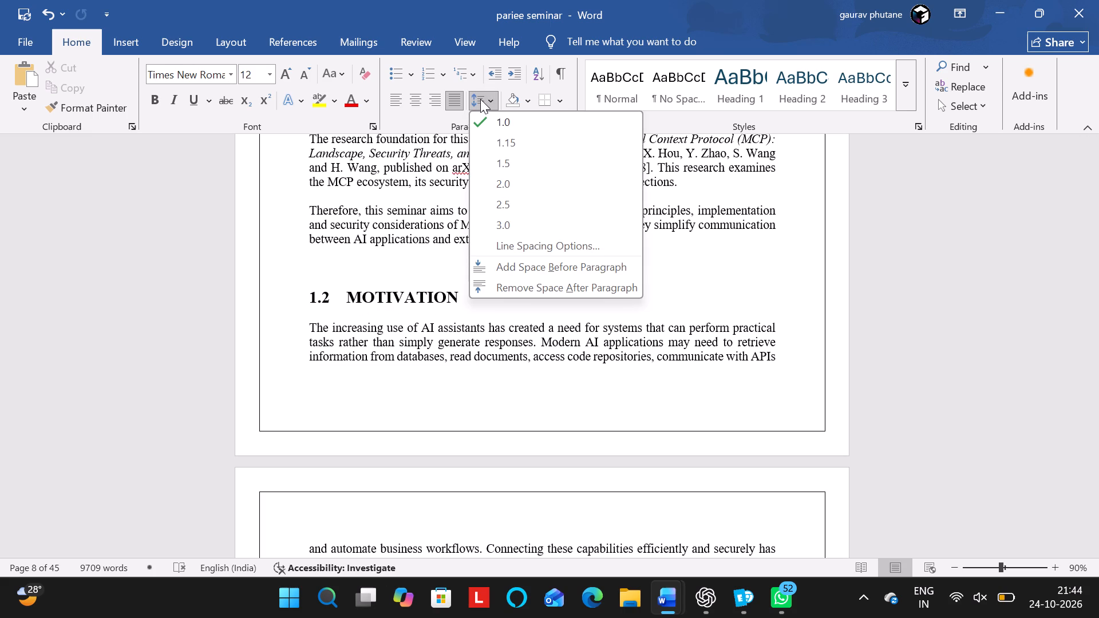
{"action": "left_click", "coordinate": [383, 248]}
Delete the empty line above "1.2 MOTIVATION" and insert a fresh empty paragraph in its place.
{"action": "key", "text": "BackSpace"}
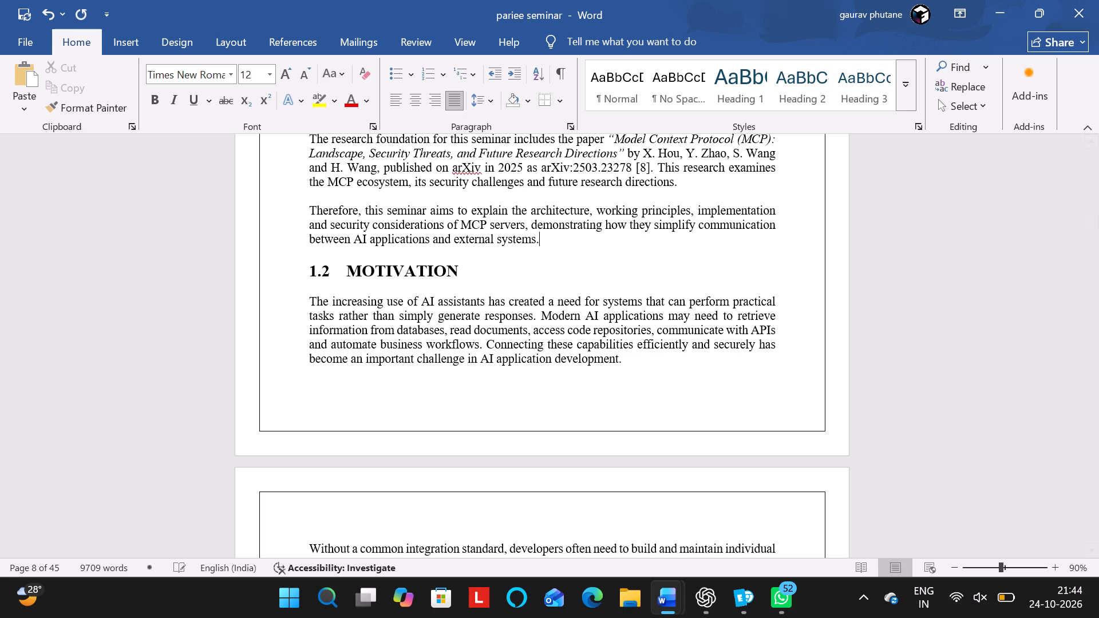
{"action": "key", "text": "Down"}
{"action": "key", "text": "Up"}
{"action": "key", "text": "Return"}
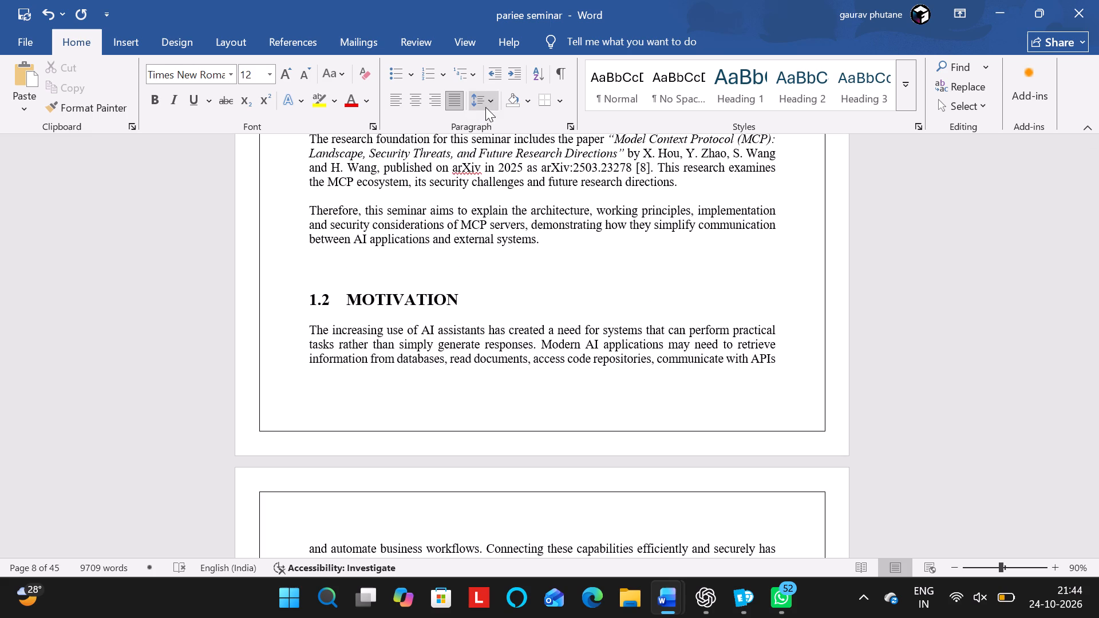
{"action": "scroll", "coordinate": [398, 244], "scroll_direction": "down", "scroll_amount": 1}
{"action": "scroll", "coordinate": [398, 244], "scroll_direction": "up", "scroll_amount": 1}
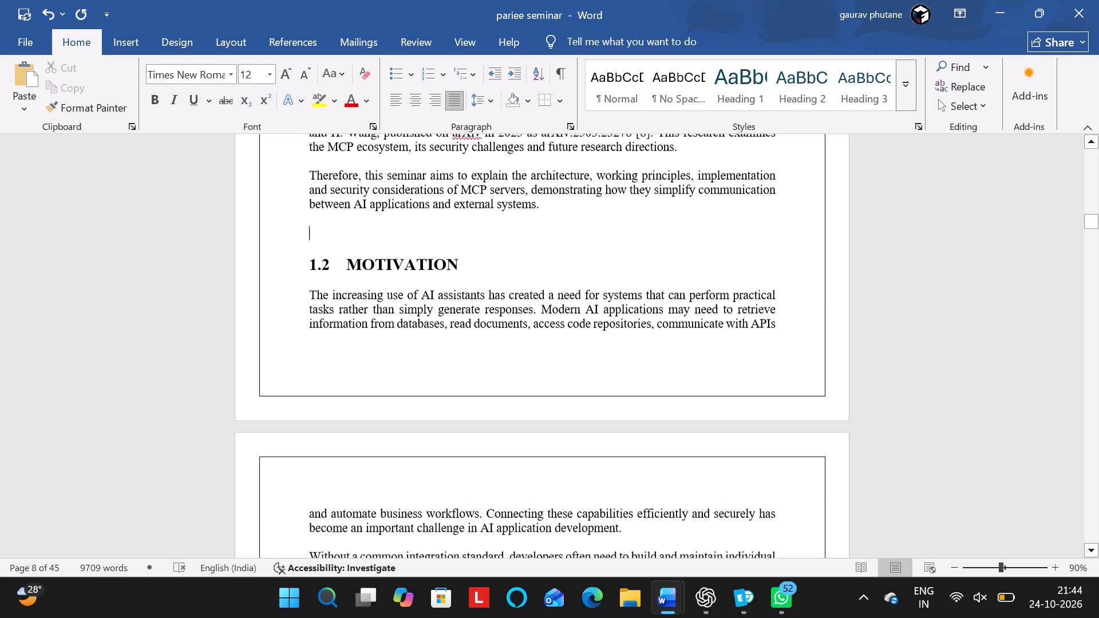
Remove the space before and the space after the new empty paragraph above "1.2 MOTIVATION".
{"action": "left_click", "coordinate": [485, 110]}
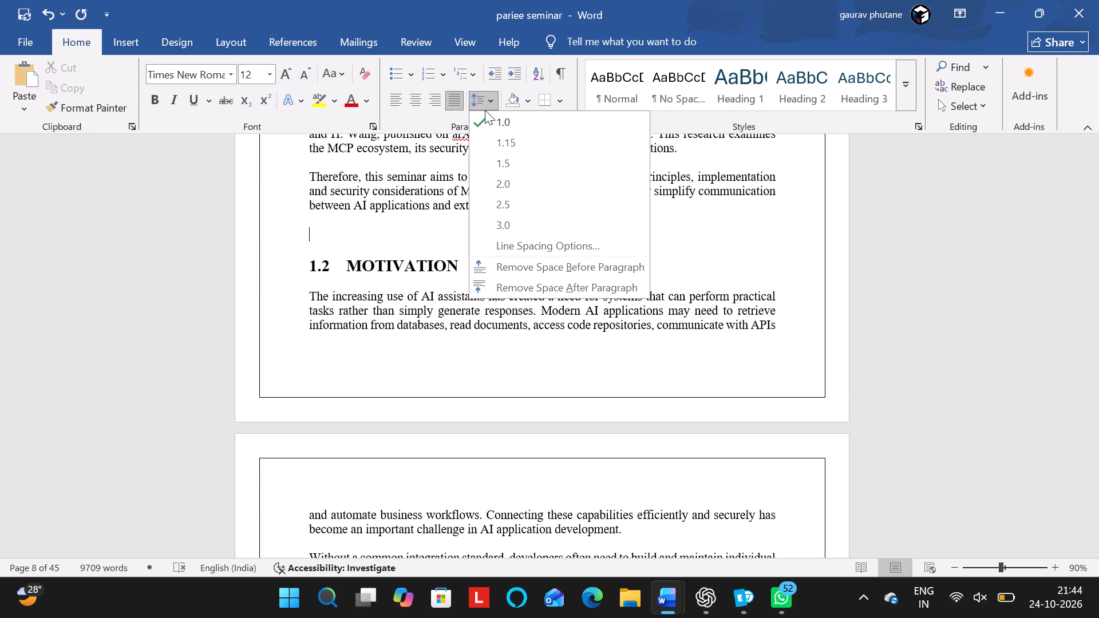
{"action": "left_click", "coordinate": [493, 262]}
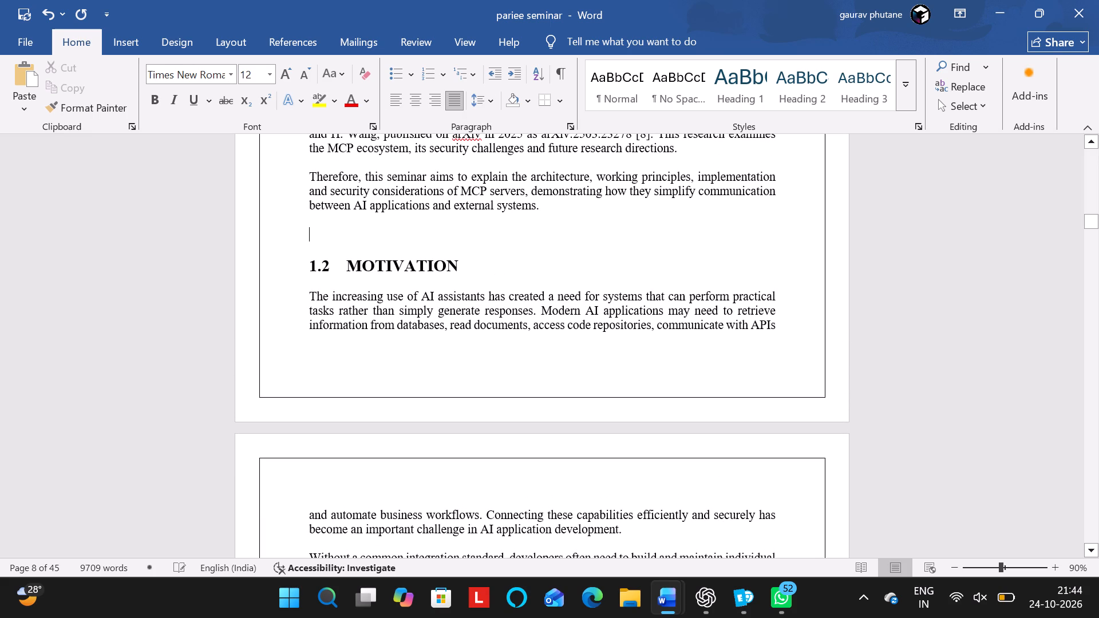
{"action": "left_click", "coordinate": [487, 101]}
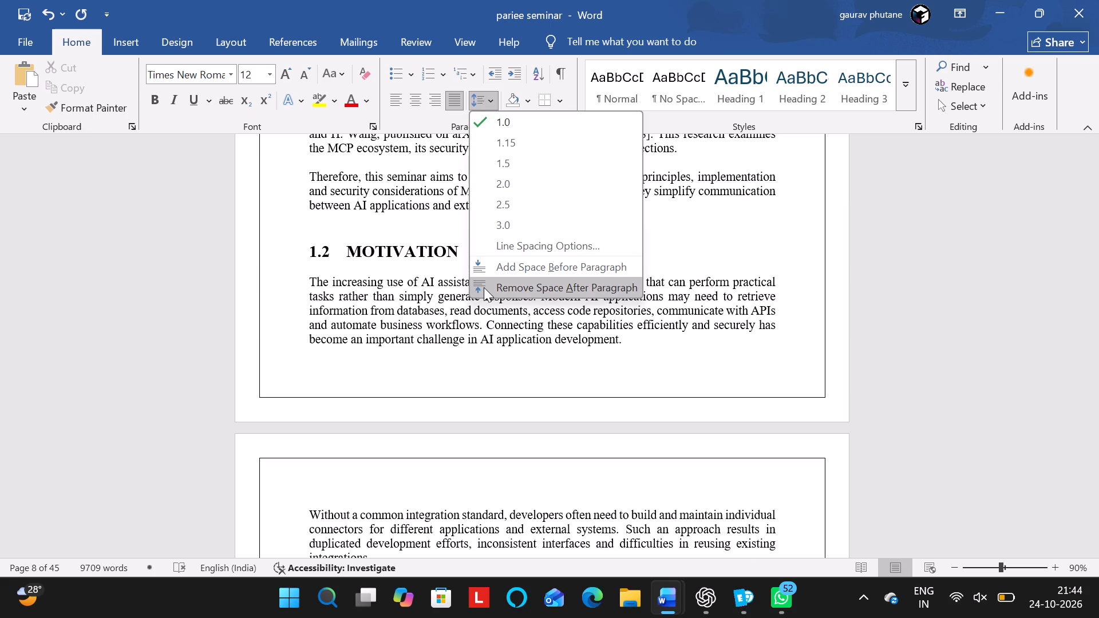
{"action": "left_click", "coordinate": [484, 287]}
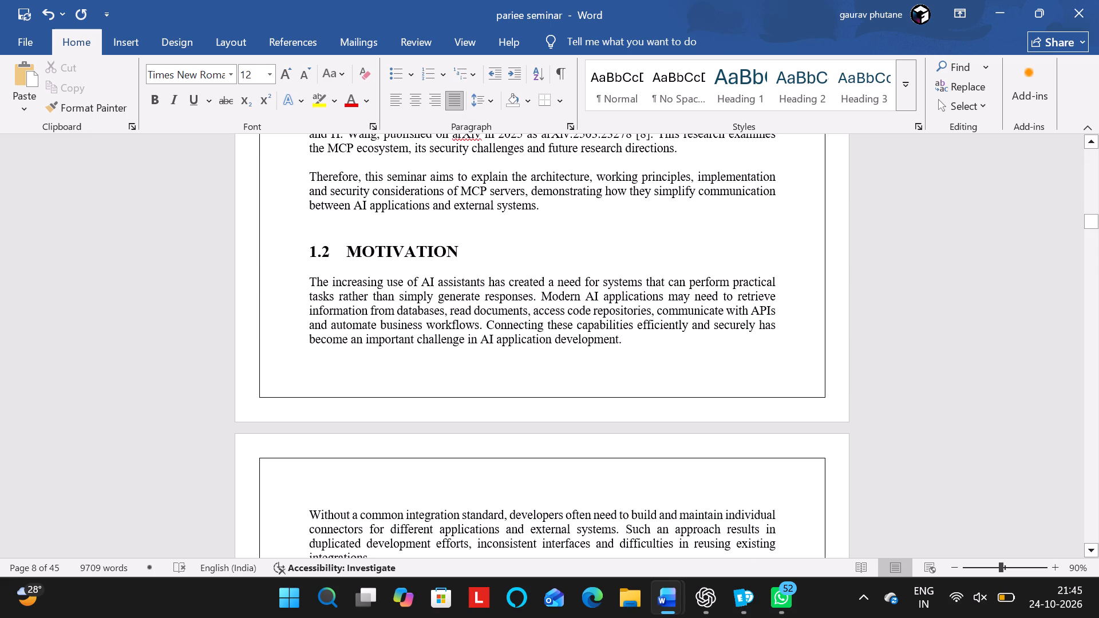
Remove the space before the empty paragraph directly above the heading "1.3 PROBLEM STATEMENT".
{"action": "scroll", "coordinate": [413, 268], "scroll_direction": "down", "scroll_amount": 4}
{"action": "left_click", "coordinate": [343, 267]}
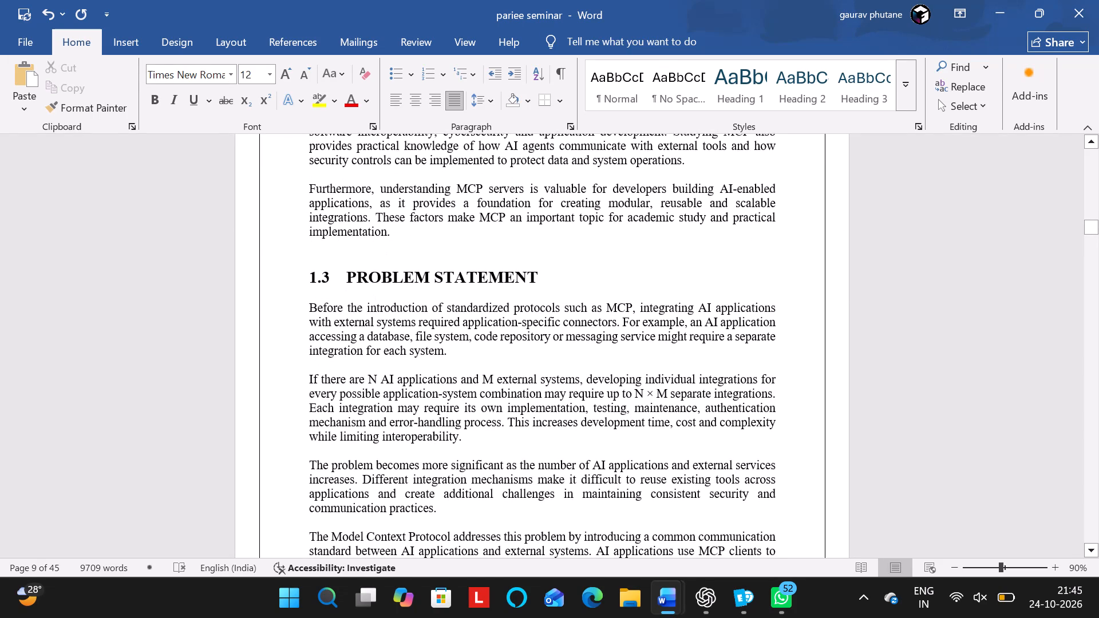
{"action": "left_click", "coordinate": [343, 249]}
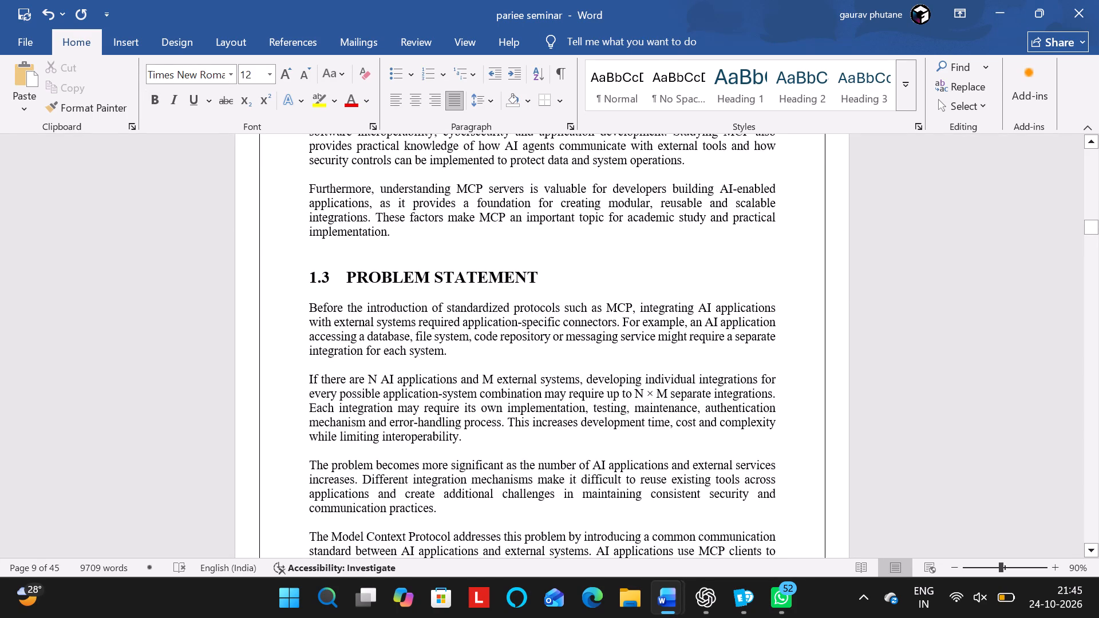
{"action": "left_click", "coordinate": [433, 232]}
{"action": "key", "text": "Down"}
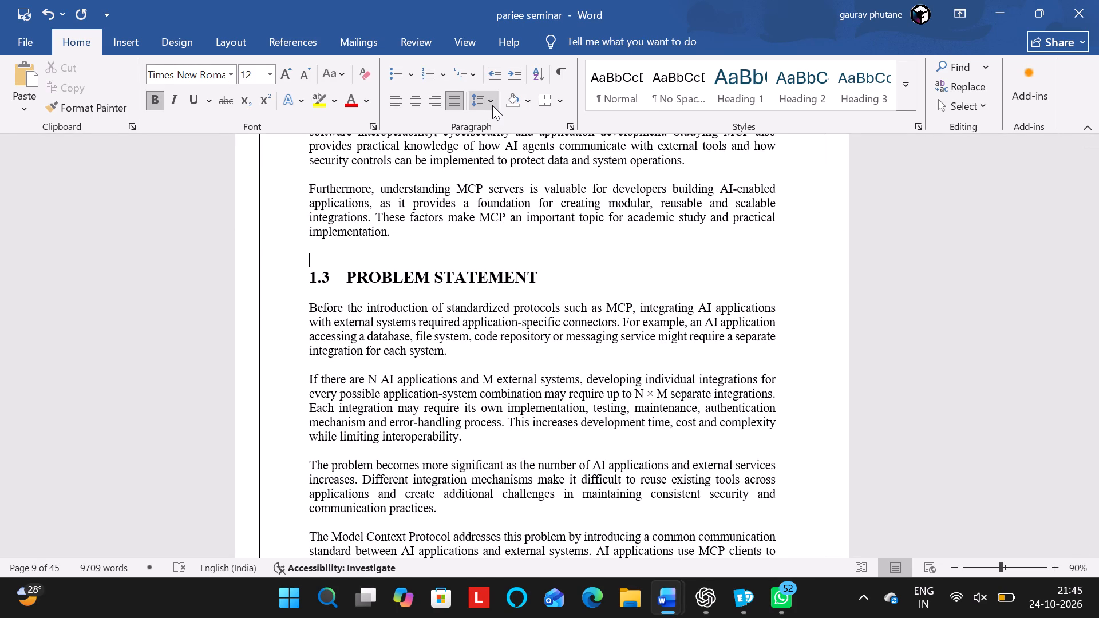
{"action": "left_click", "coordinate": [492, 105]}
{"action": "left_click", "coordinate": [491, 264]}
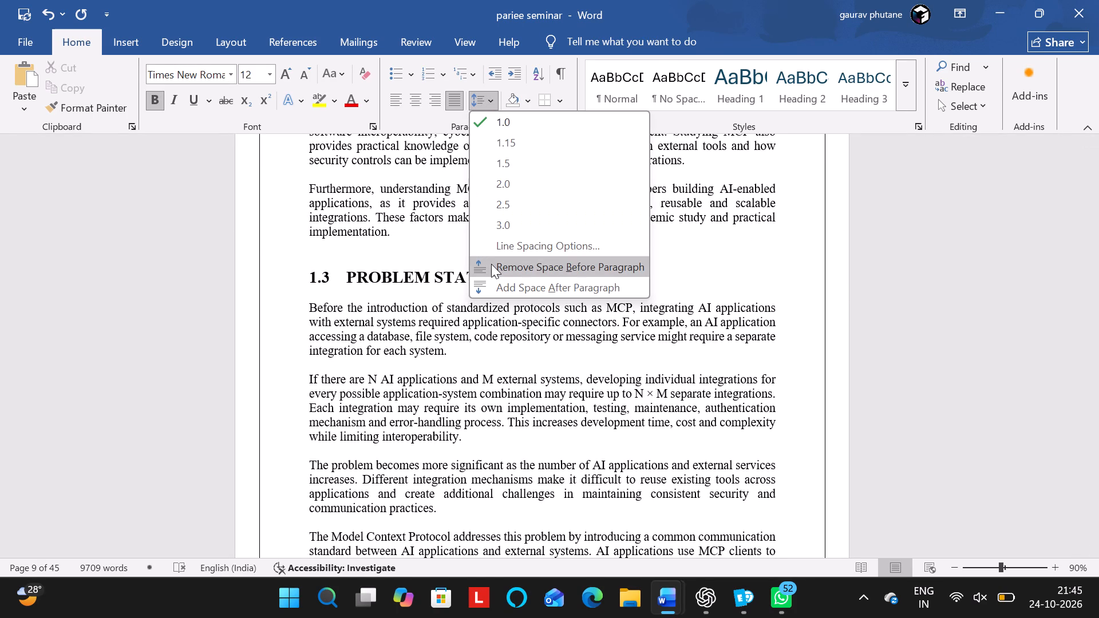
Remove the space before the empty paragraph directly above the heading "1.4 OBJECTIVES".
{"action": "scroll", "coordinate": [491, 264], "scroll_direction": "down", "scroll_amount": 1}
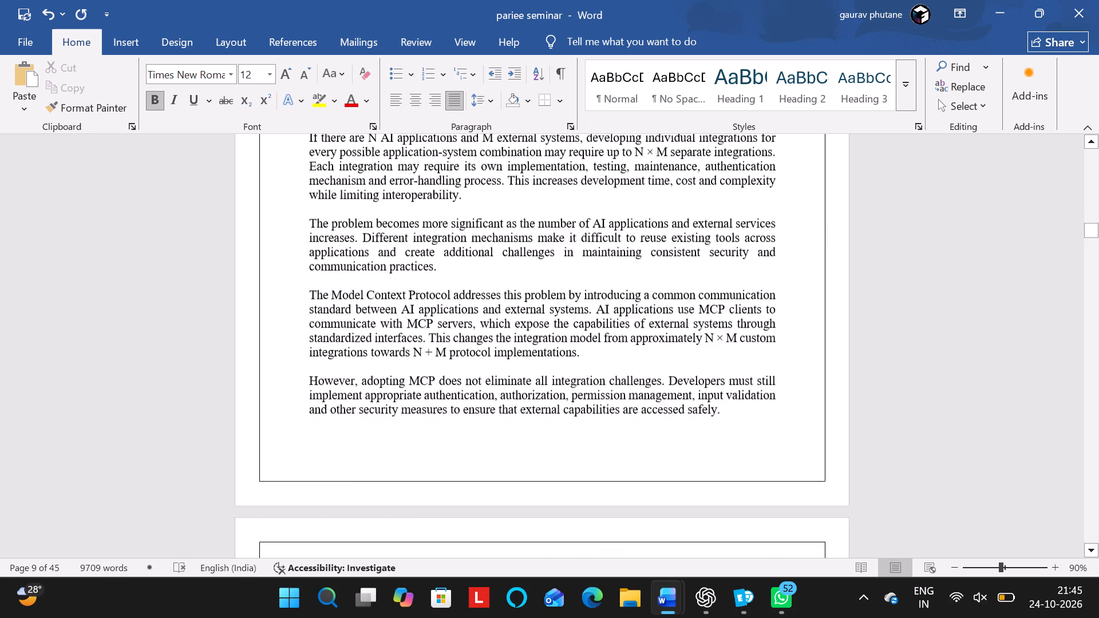
{"action": "scroll", "coordinate": [491, 264], "scroll_direction": "down", "scroll_amount": 1}
{"action": "left_click", "coordinate": [347, 305]}
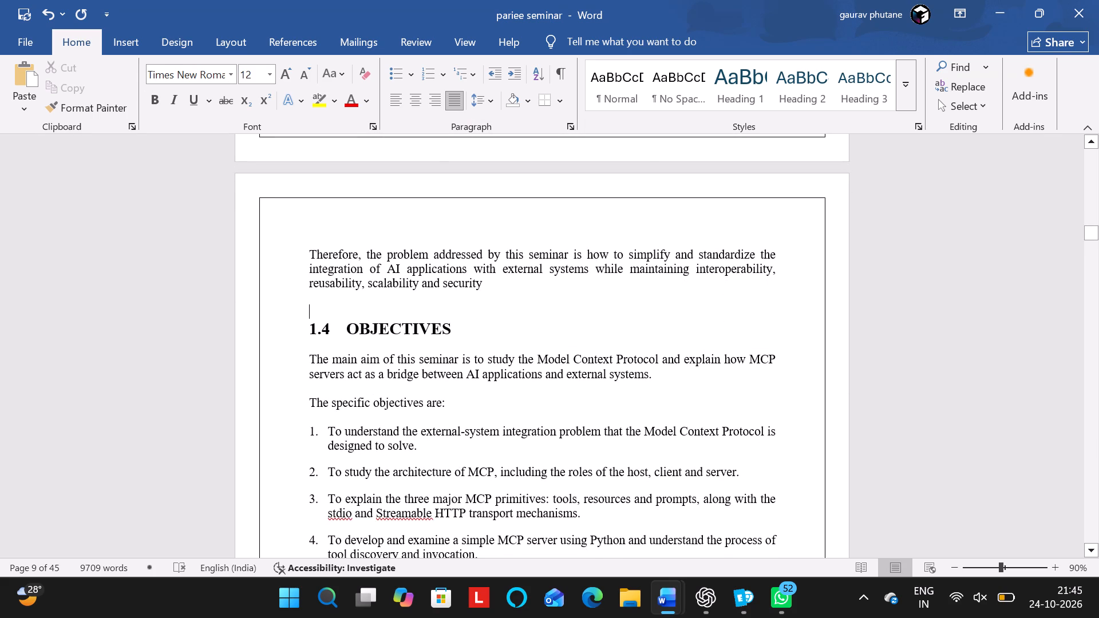
{"action": "left_click", "coordinate": [485, 102]}
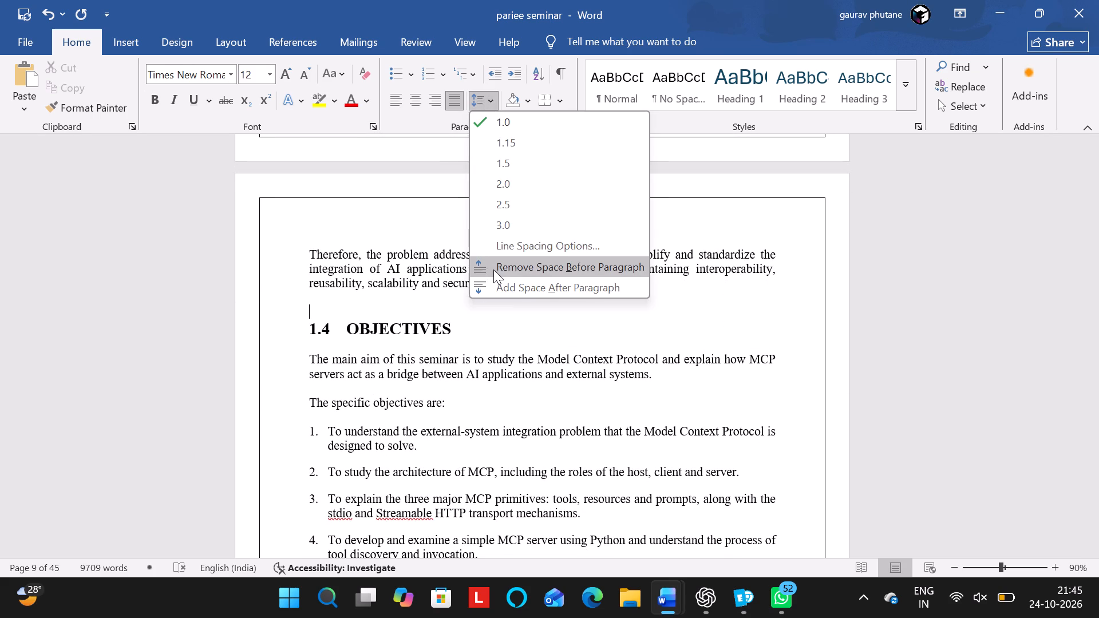
{"action": "left_click", "coordinate": [494, 269]}
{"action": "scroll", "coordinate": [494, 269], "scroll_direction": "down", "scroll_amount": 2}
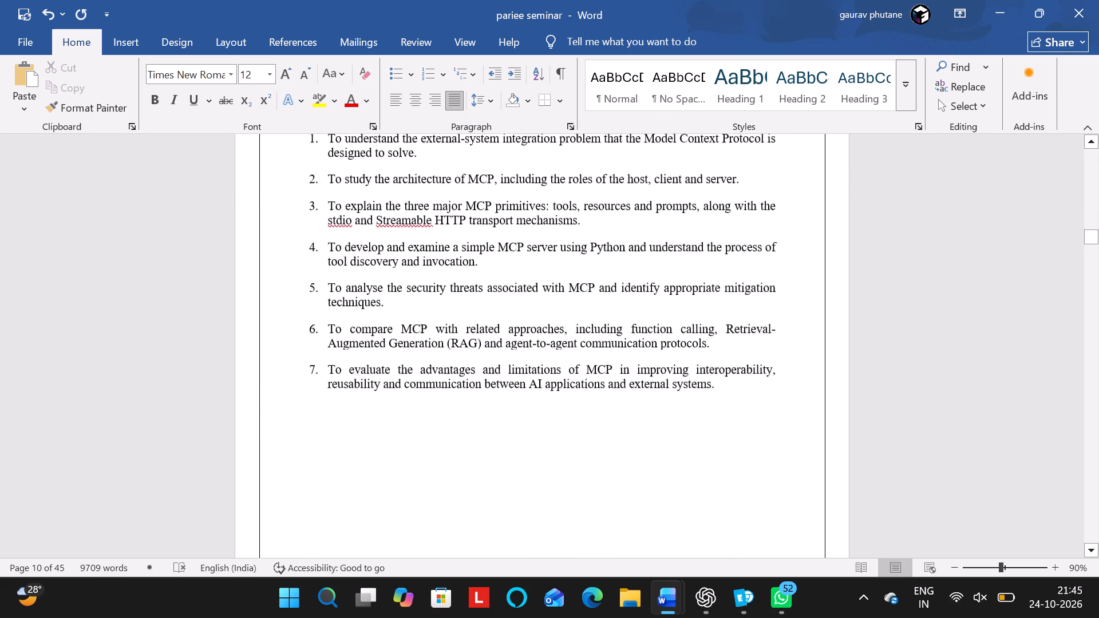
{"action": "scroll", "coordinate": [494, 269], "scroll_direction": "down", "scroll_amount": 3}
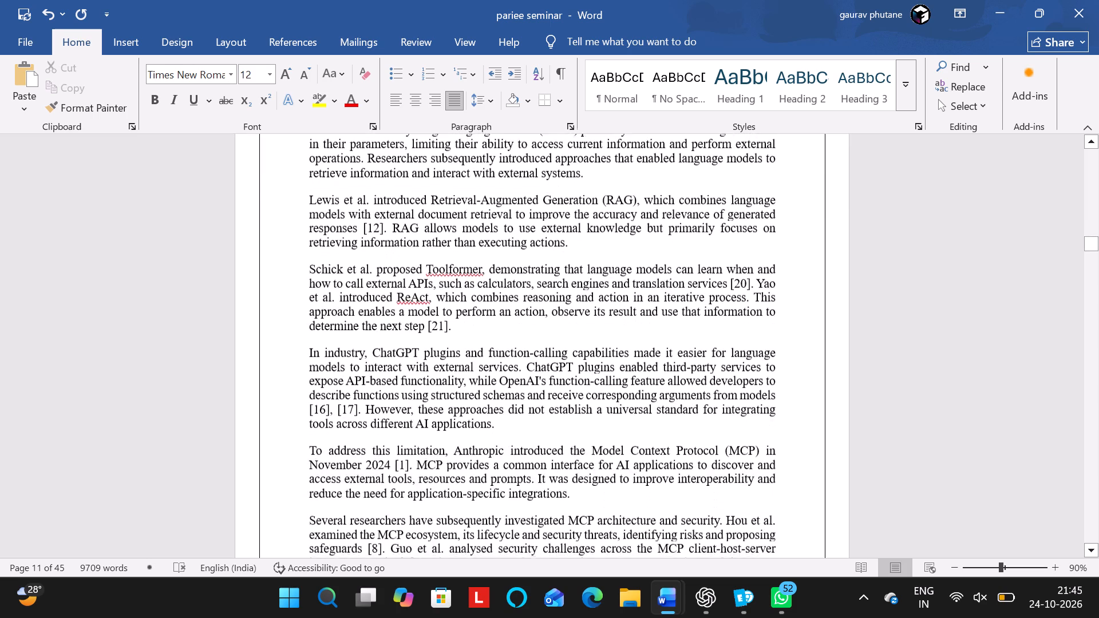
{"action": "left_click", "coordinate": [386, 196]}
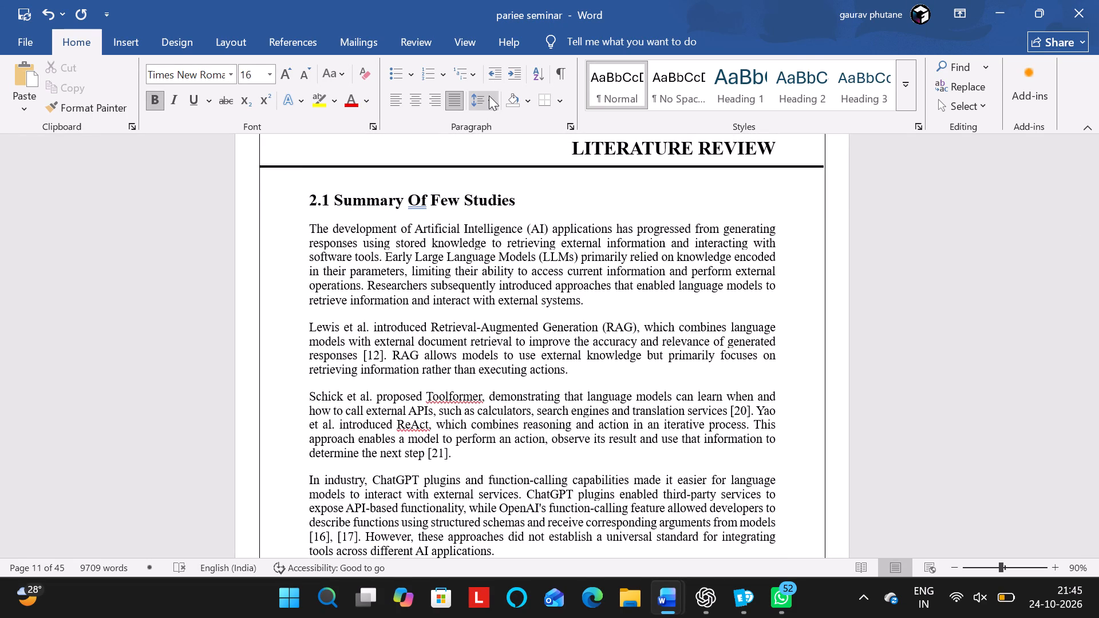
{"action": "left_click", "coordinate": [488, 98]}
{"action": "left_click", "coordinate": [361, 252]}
Remove the space after the empty paragraph directly above the heading "2.2 RELATED WORK".
{"action": "scroll", "coordinate": [361, 252], "scroll_direction": "down", "scroll_amount": 4}
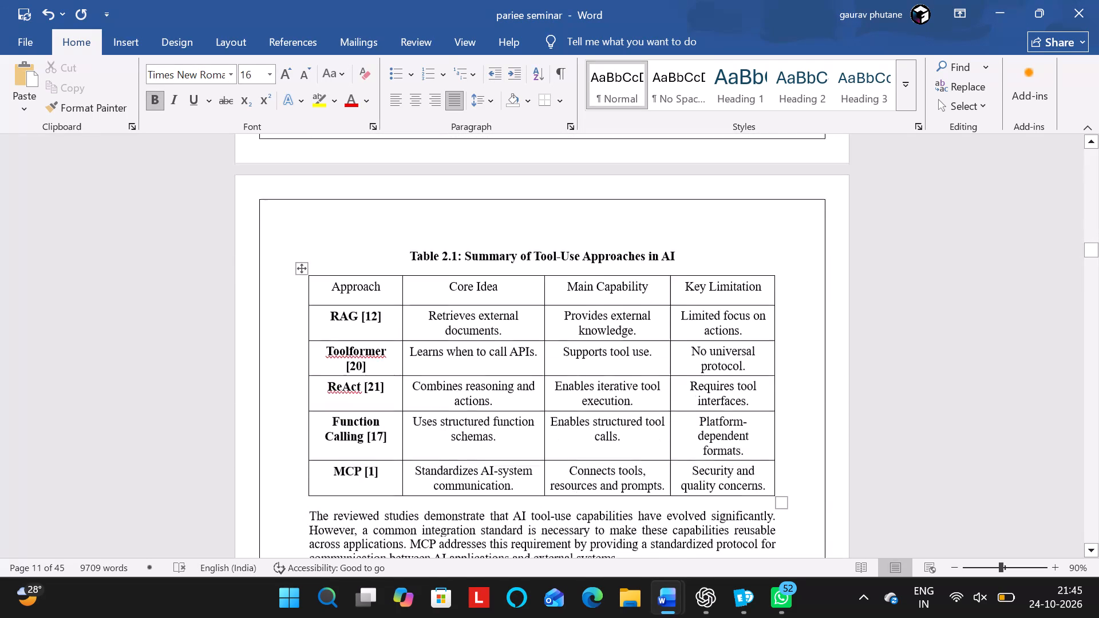
{"action": "scroll", "coordinate": [398, 370], "scroll_direction": "down", "scroll_amount": 1}
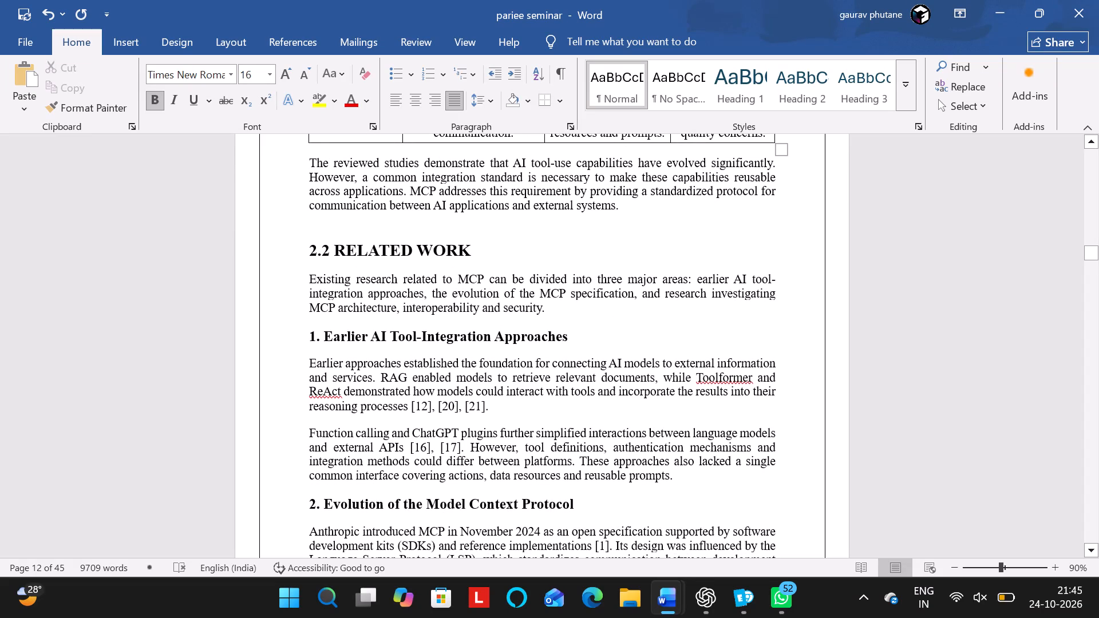
{"action": "left_click", "coordinate": [317, 228]}
{"action": "left_click", "coordinate": [480, 102]}
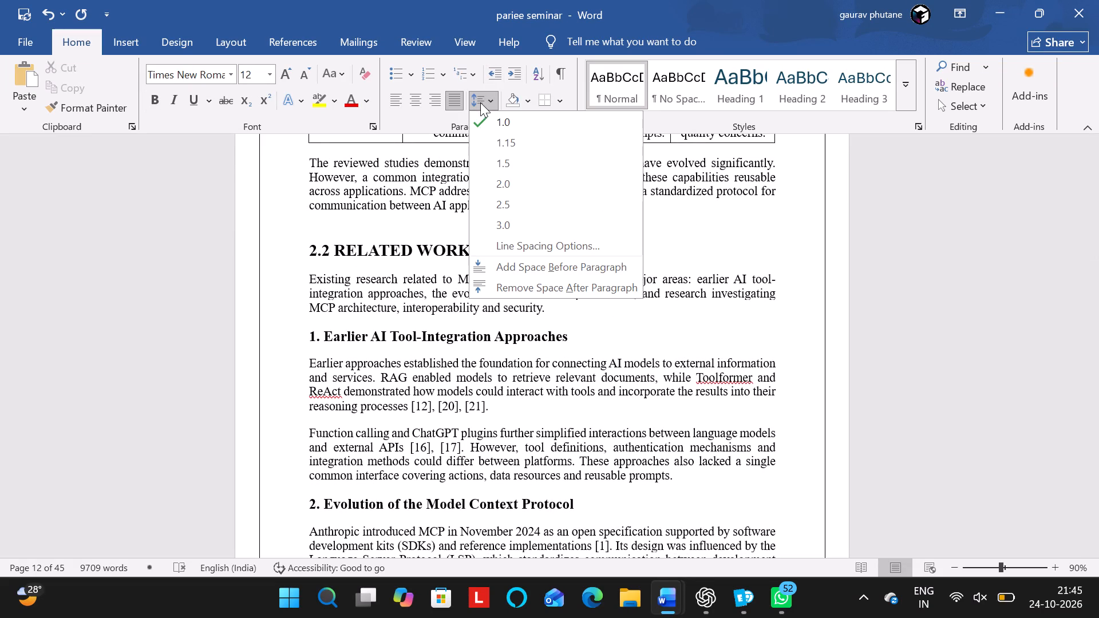
{"action": "left_click", "coordinate": [484, 288]}
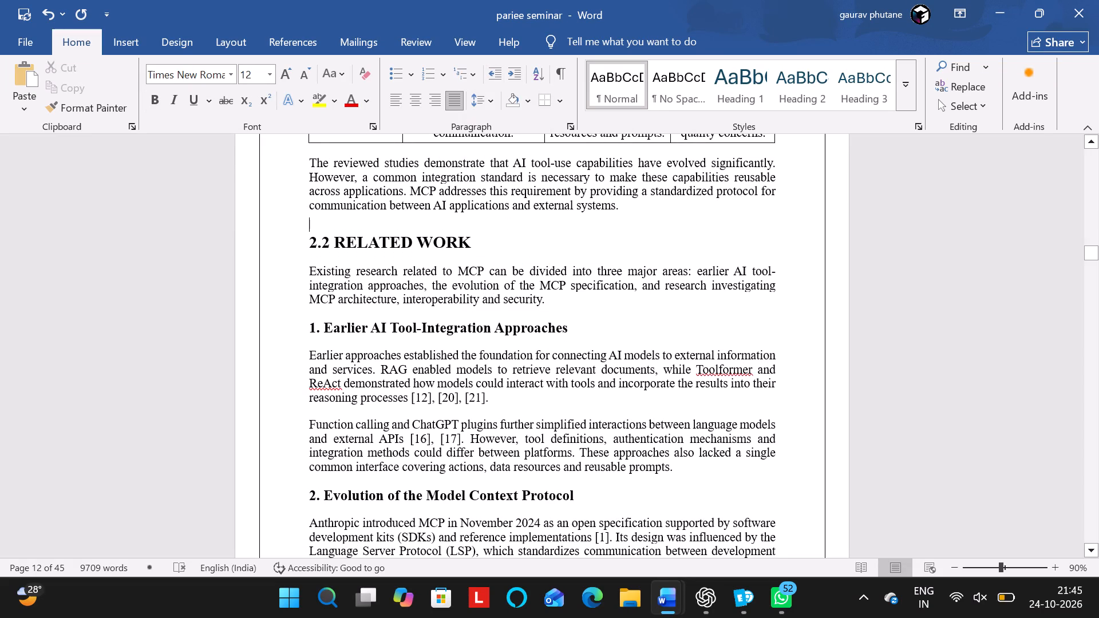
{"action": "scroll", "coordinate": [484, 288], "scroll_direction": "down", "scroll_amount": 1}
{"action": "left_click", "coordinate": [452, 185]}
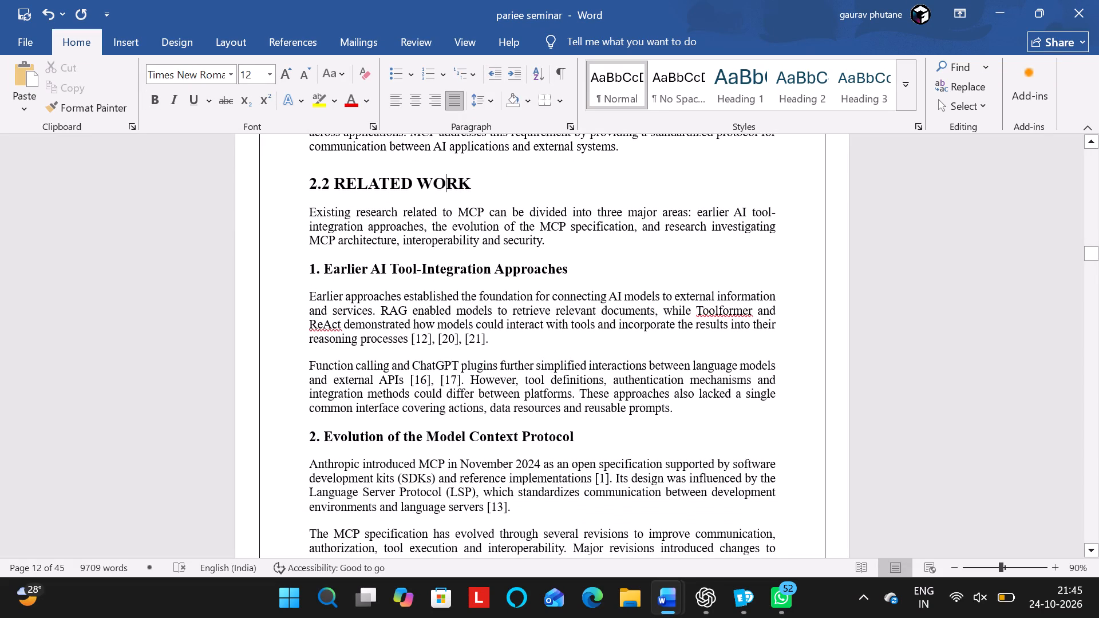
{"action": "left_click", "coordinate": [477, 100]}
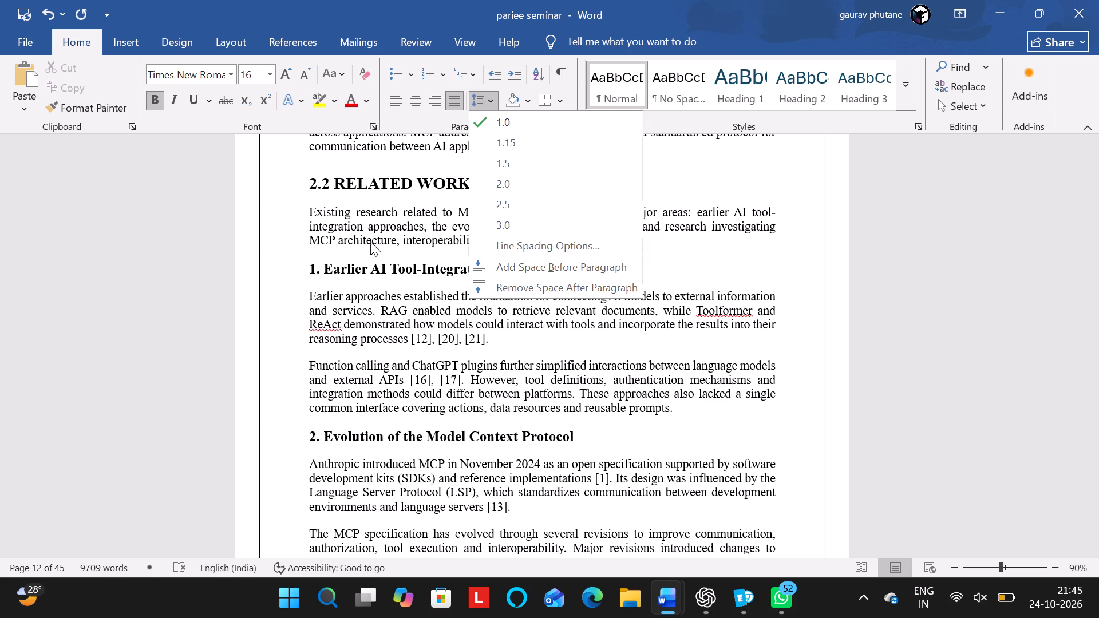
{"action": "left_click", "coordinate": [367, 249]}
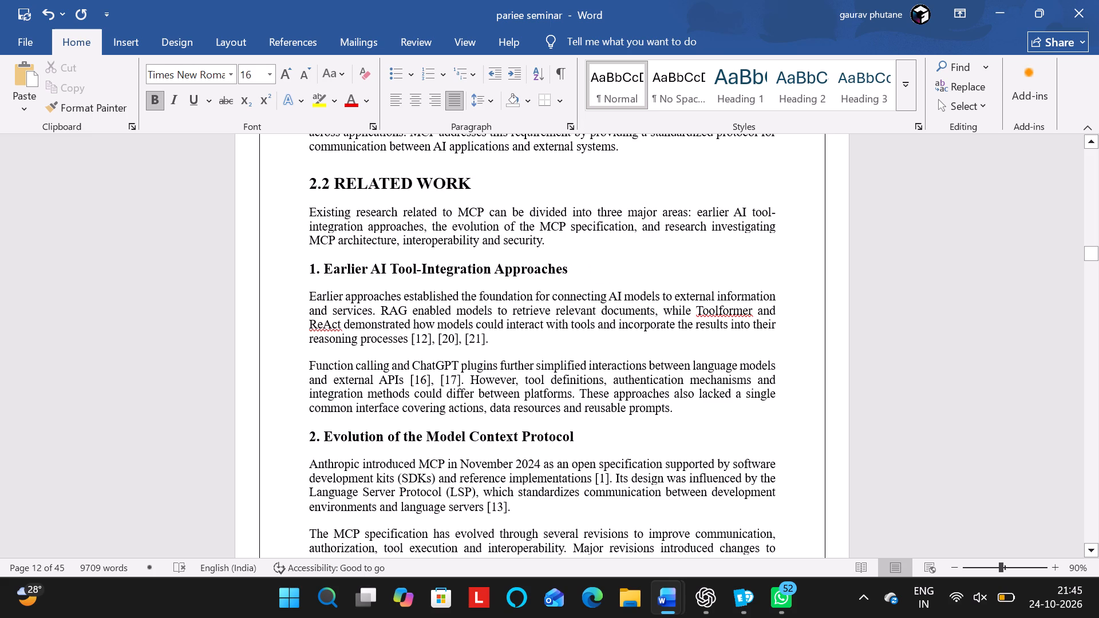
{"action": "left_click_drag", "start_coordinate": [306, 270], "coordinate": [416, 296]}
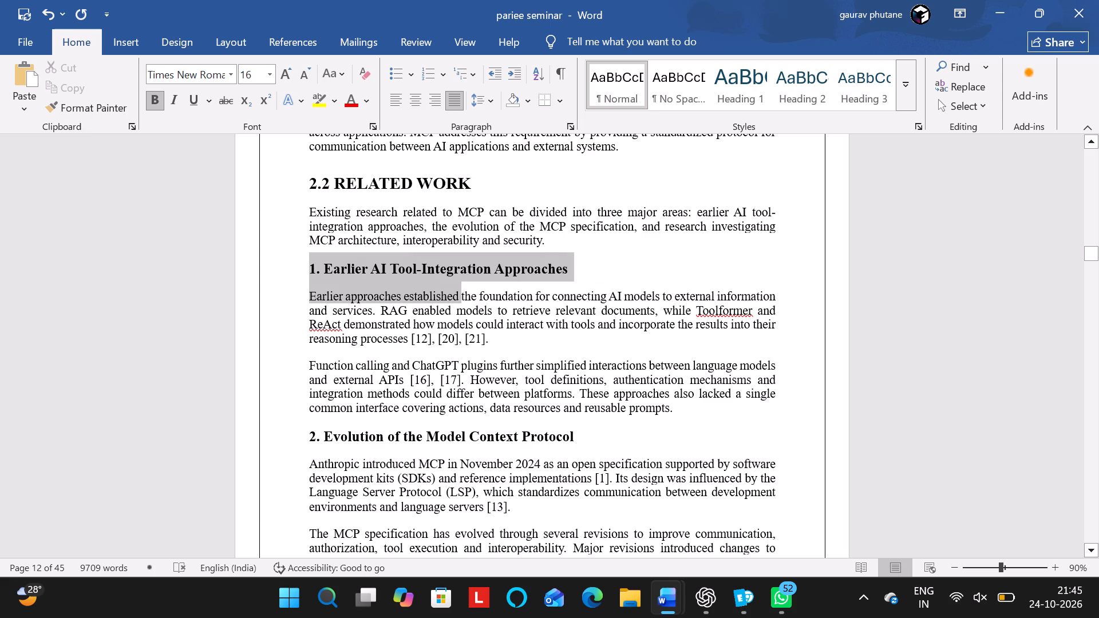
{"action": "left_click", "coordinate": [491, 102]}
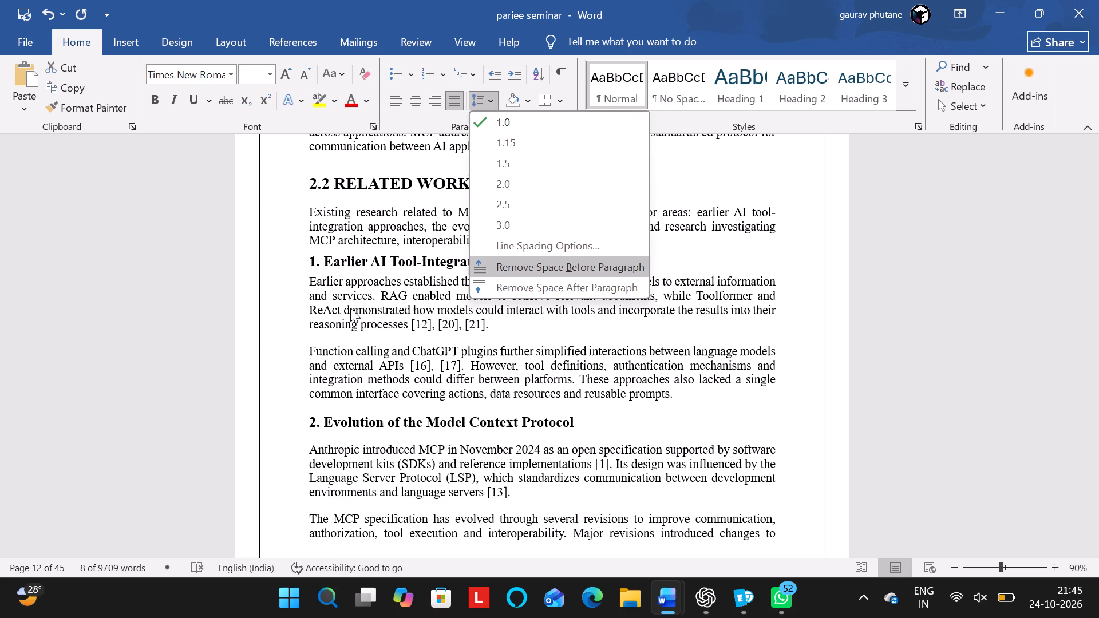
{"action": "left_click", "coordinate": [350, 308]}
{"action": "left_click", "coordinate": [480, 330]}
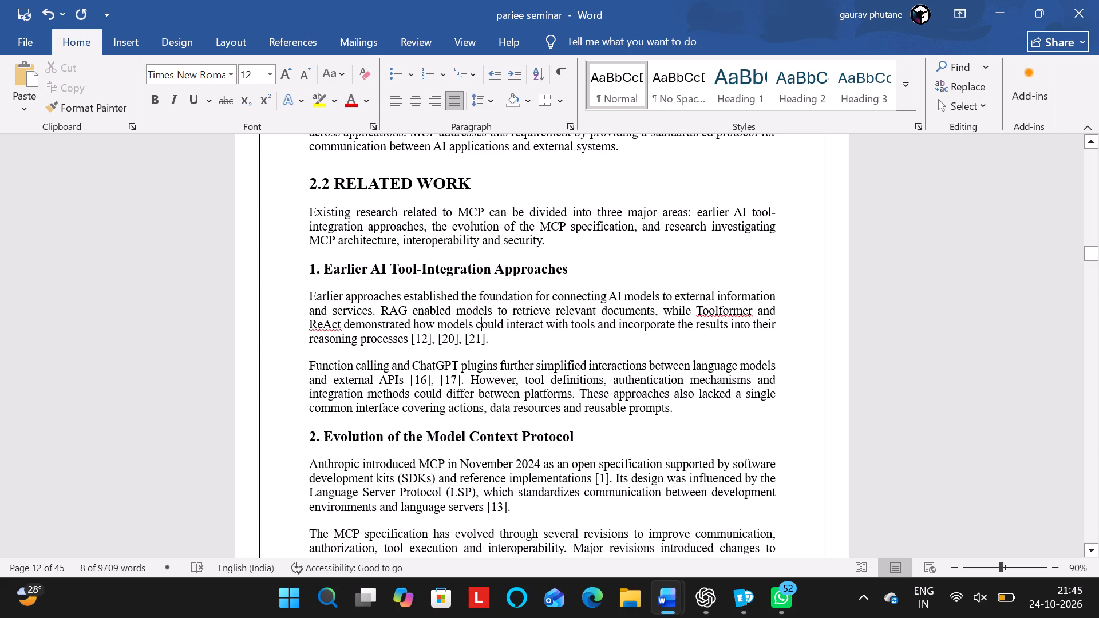
Remove the space before the first paragraph under "1. Earlier AI Tool-Integration Approaches" in section 2.2.
{"action": "left_click", "coordinate": [329, 296]}
{"action": "left_click", "coordinate": [480, 102]}
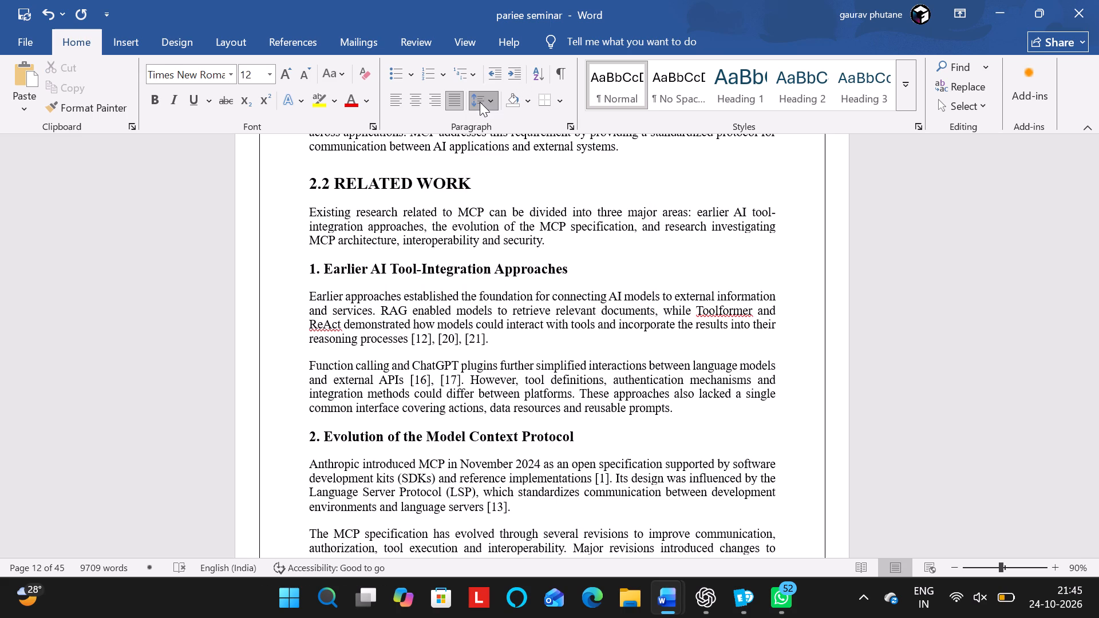
{"action": "left_click", "coordinate": [487, 268]}
Remove the space before the first paragraph under "2. Evolution of the Model Context Protocol".
{"action": "scroll", "coordinate": [487, 268], "scroll_direction": "down", "scroll_amount": 1}
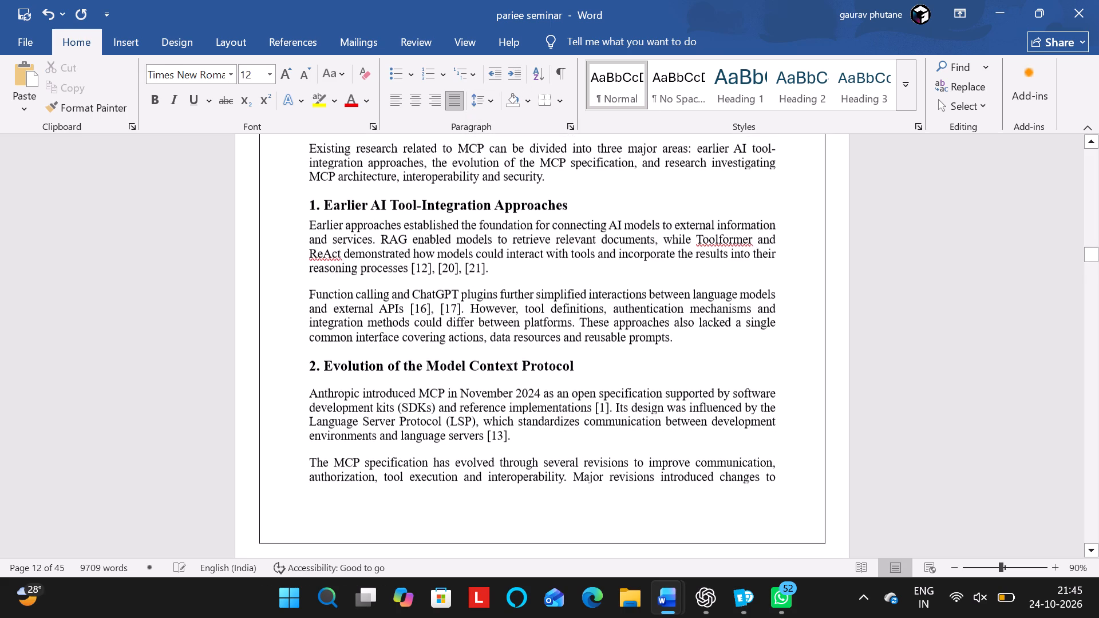
{"action": "scroll", "coordinate": [487, 268], "scroll_direction": "down", "scroll_amount": 1}
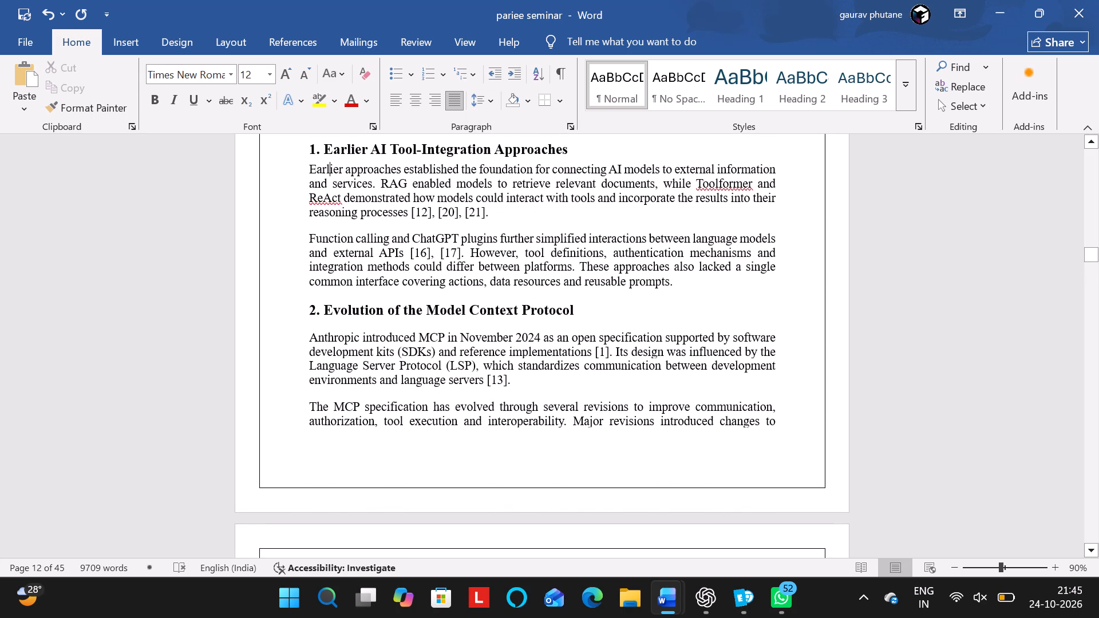
{"action": "left_click", "coordinate": [324, 332]}
{"action": "left_click", "coordinate": [484, 106]}
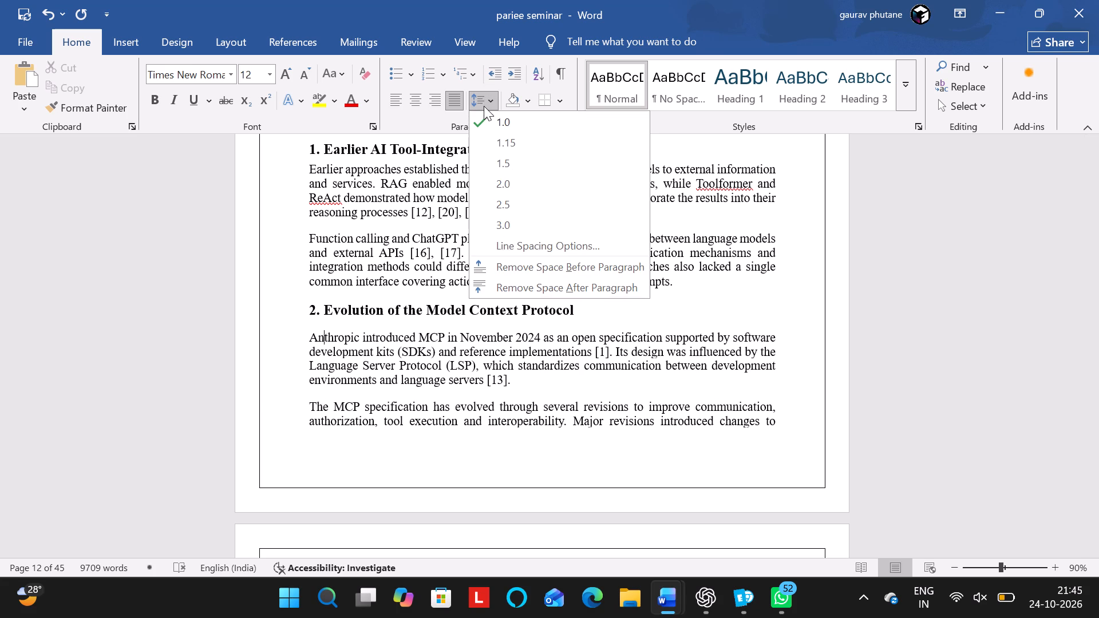
{"action": "left_click", "coordinate": [483, 267]}
Center the caption "Table 2.2: Major Revisions of the MCP Specification".
{"action": "scroll", "coordinate": [483, 267], "scroll_direction": "down", "scroll_amount": 1}
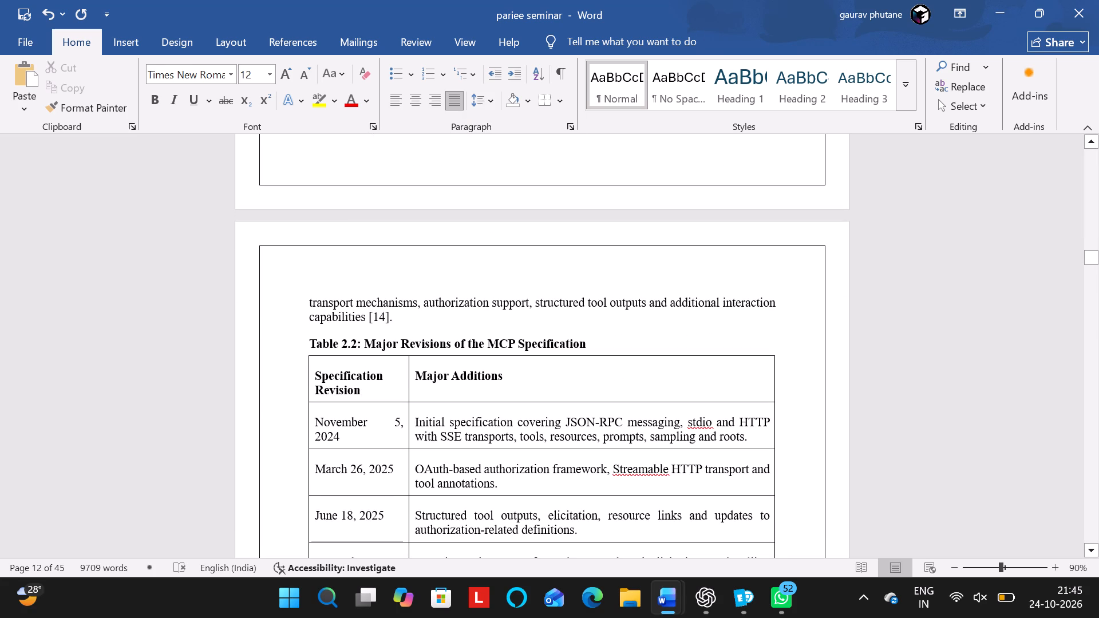
{"action": "left_click_drag", "start_coordinate": [309, 341], "coordinate": [570, 339]}
{"action": "left_click", "coordinate": [420, 103]}
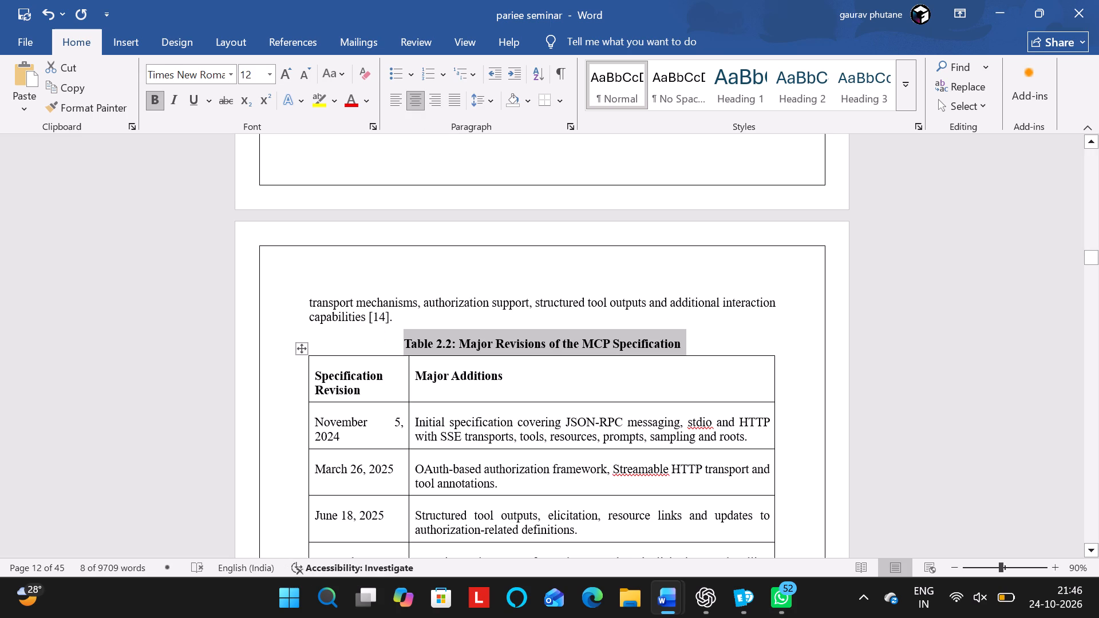
{"action": "left_click", "coordinate": [527, 362]}
Select all cells of Table 2.2 and remove the space before and after their paragraphs.
{"action": "scroll", "coordinate": [527, 362], "scroll_direction": "down", "scroll_amount": 1}
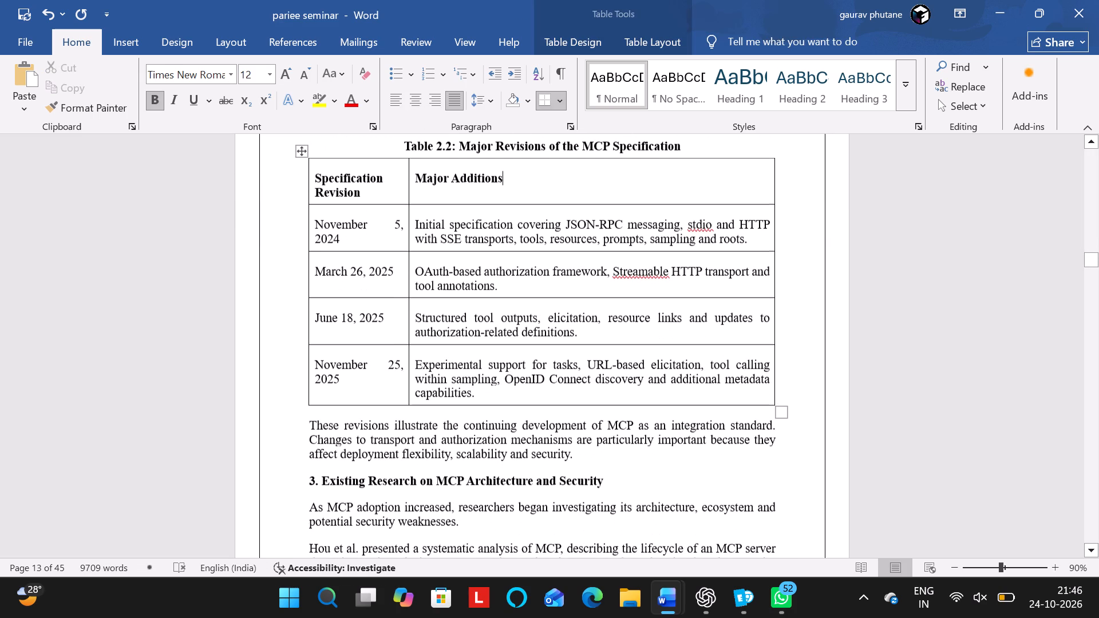
{"action": "scroll", "coordinate": [527, 362], "scroll_direction": "up", "scroll_amount": 1}
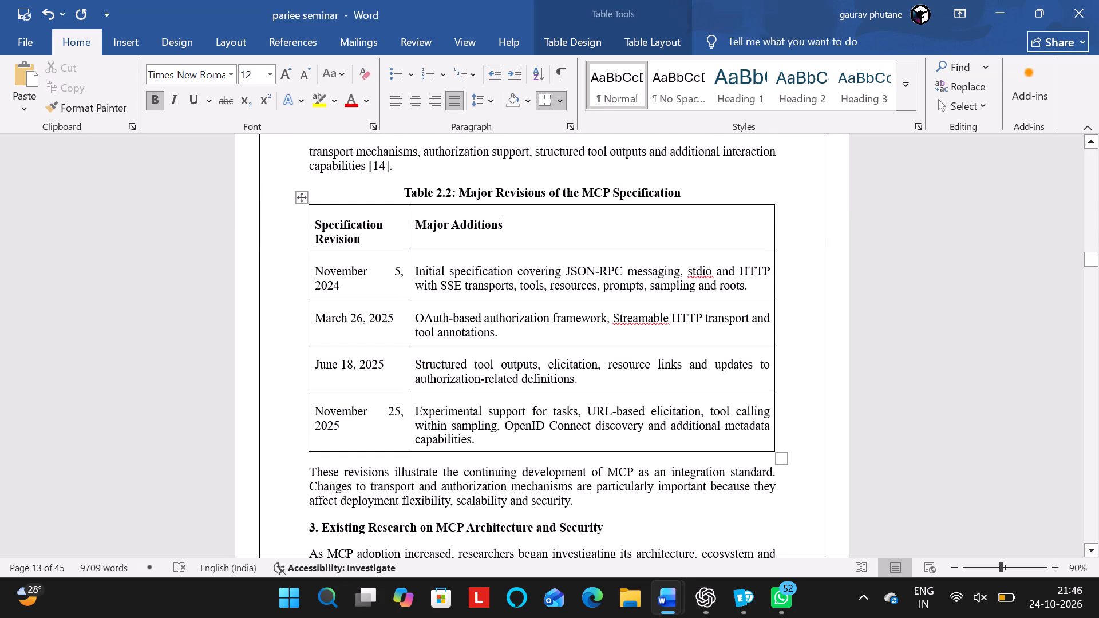
{"action": "left_click_drag", "start_coordinate": [317, 223], "coordinate": [476, 260]}
{"action": "left_click_drag", "start_coordinate": [476, 260], "coordinate": [573, 421]}
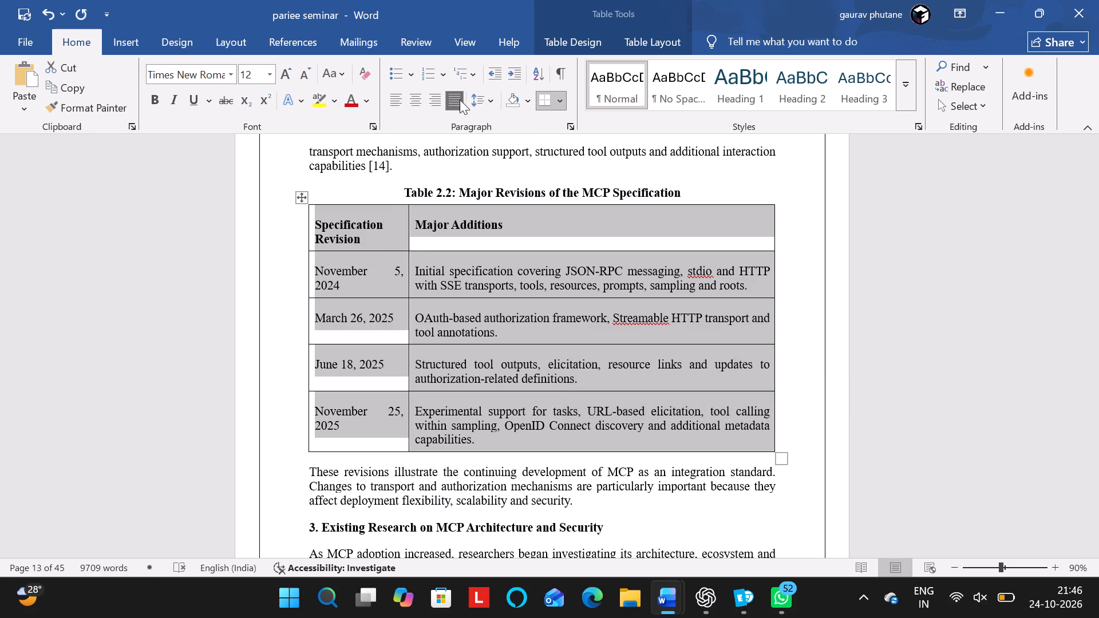
{"action": "left_click", "coordinate": [476, 97]}
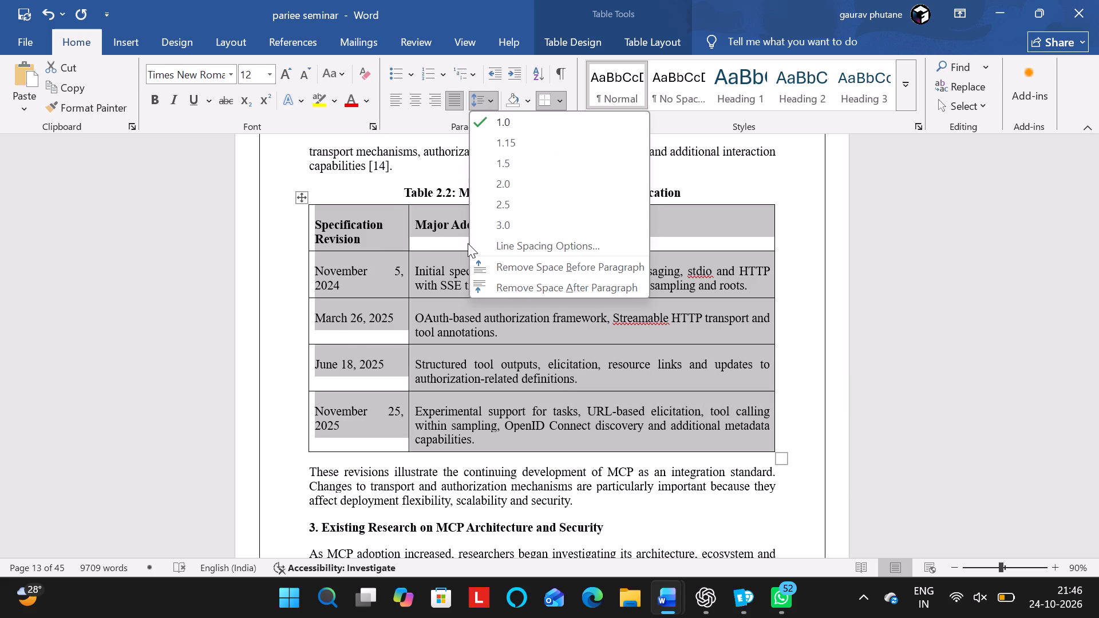
{"action": "left_click", "coordinate": [488, 269]}
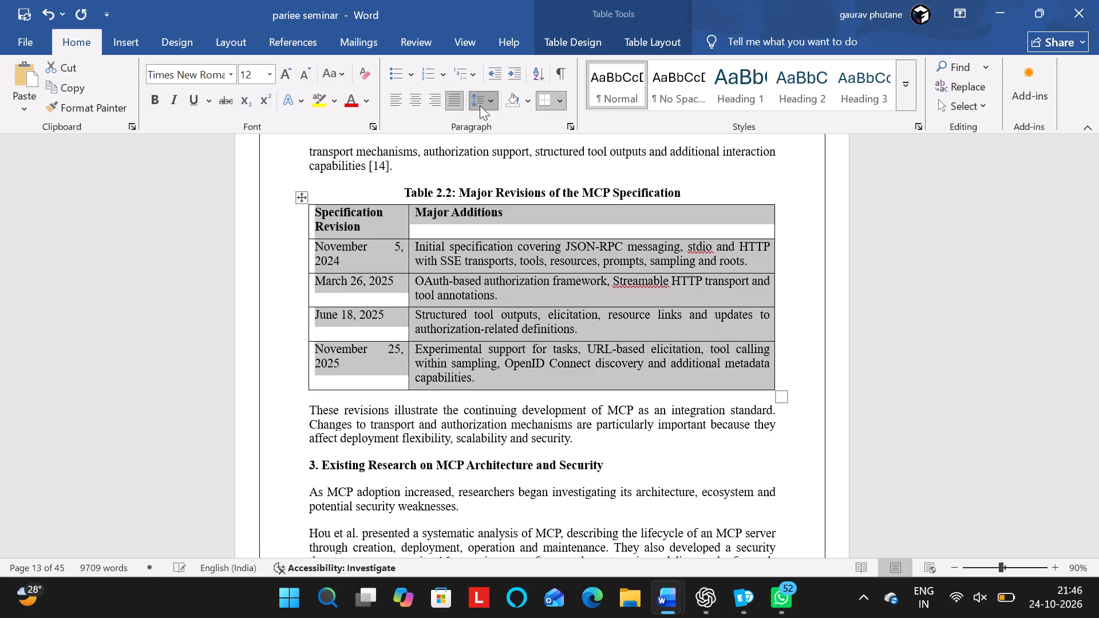
{"action": "left_click", "coordinate": [480, 105]}
{"action": "left_click", "coordinate": [513, 290]}
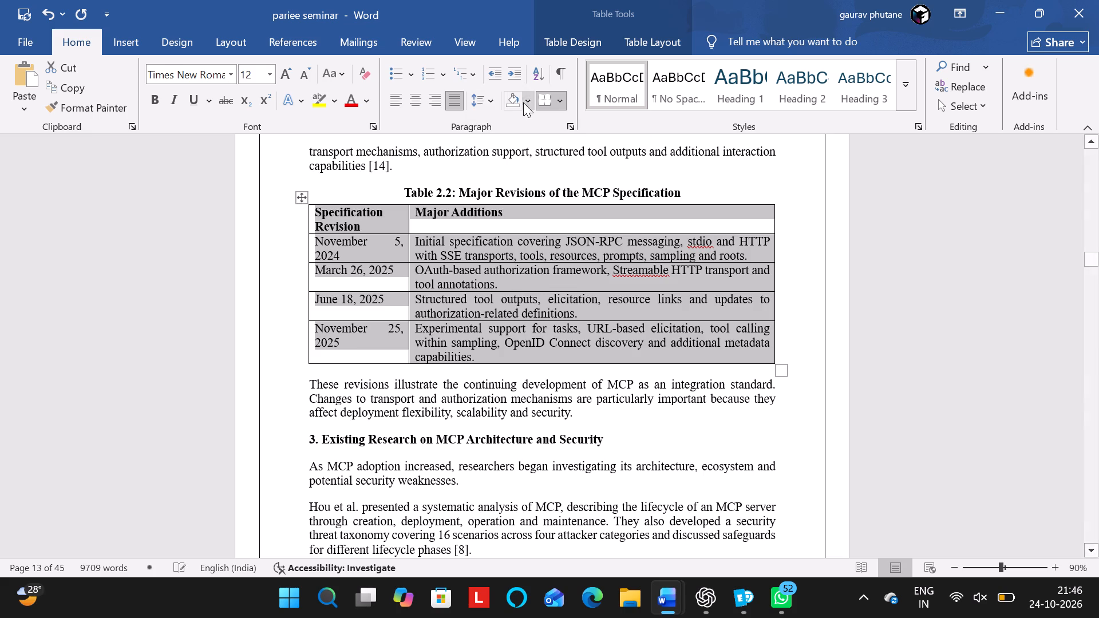
Set the paragraph spacing of the selected Table 2.2 cells to 3 pt before and 3 pt after.
{"action": "left_click", "coordinate": [489, 98]}
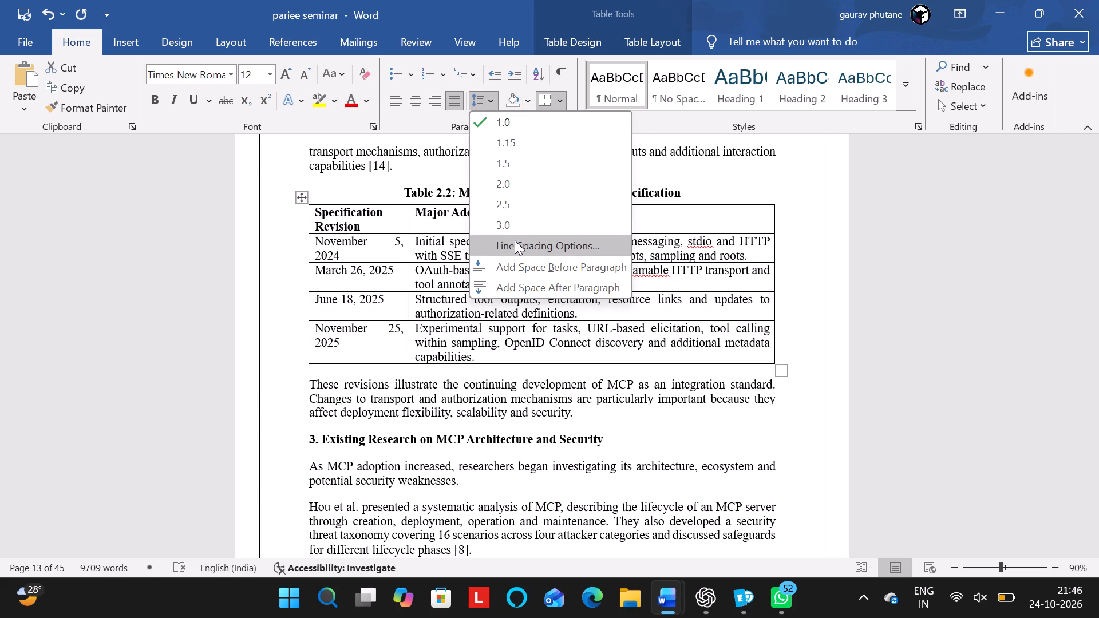
{"action": "left_click", "coordinate": [515, 240]}
{"action": "left_click", "coordinate": [452, 303]}
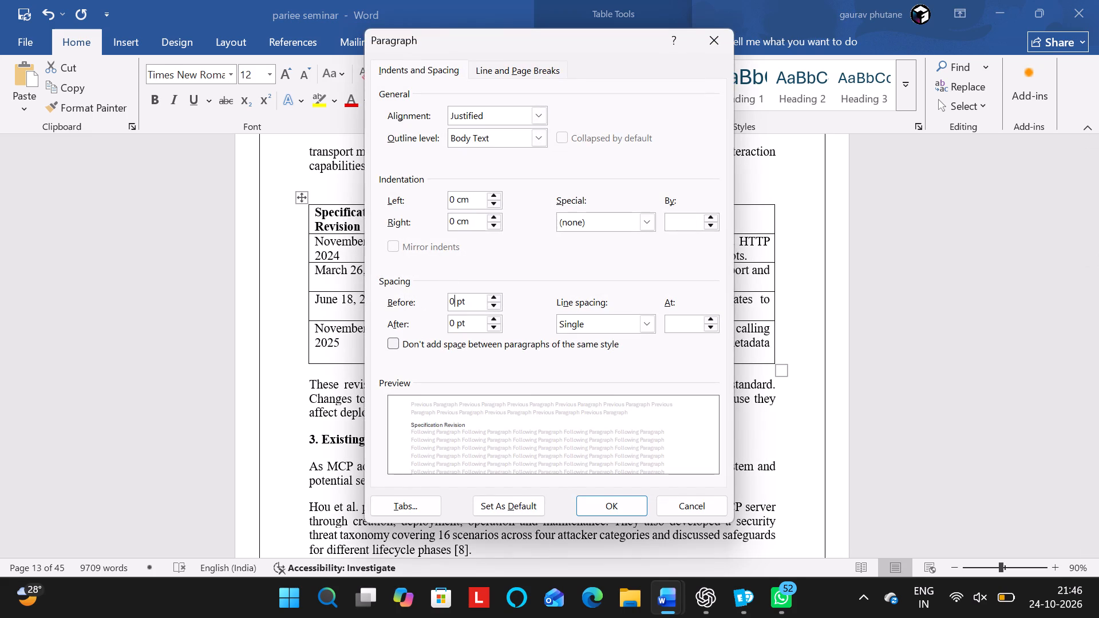
{"action": "key", "text": "BackSpace"}
{"action": "key", "text": "3"}
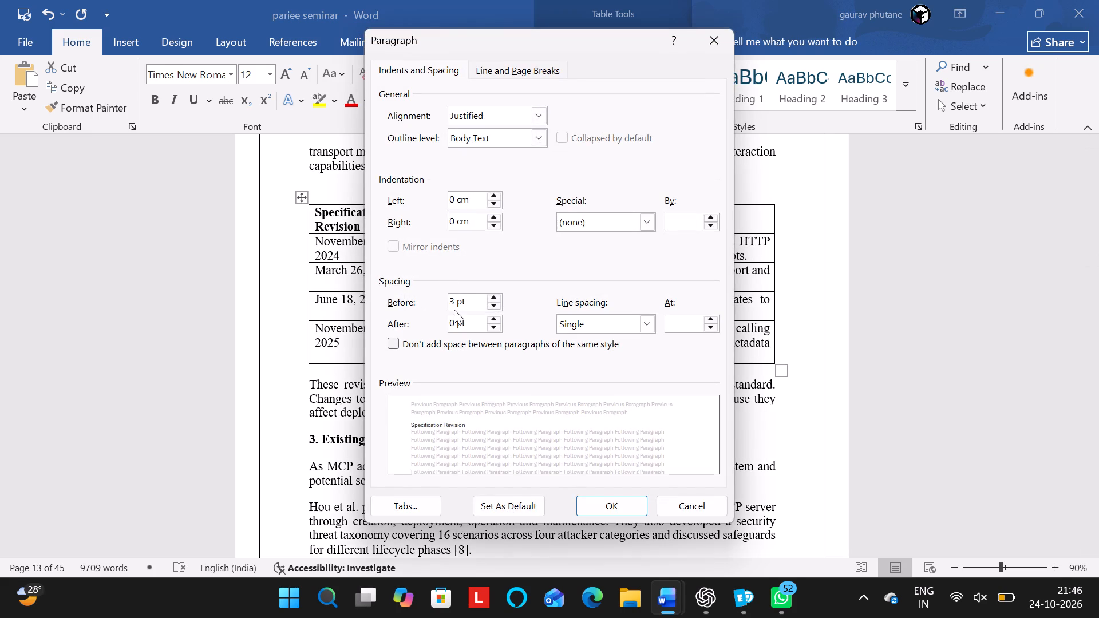
{"action": "left_click", "coordinate": [453, 323]}
{"action": "key", "text": "BackSpace"}
{"action": "key", "text": "3"}
{"action": "left_click", "coordinate": [593, 506]}
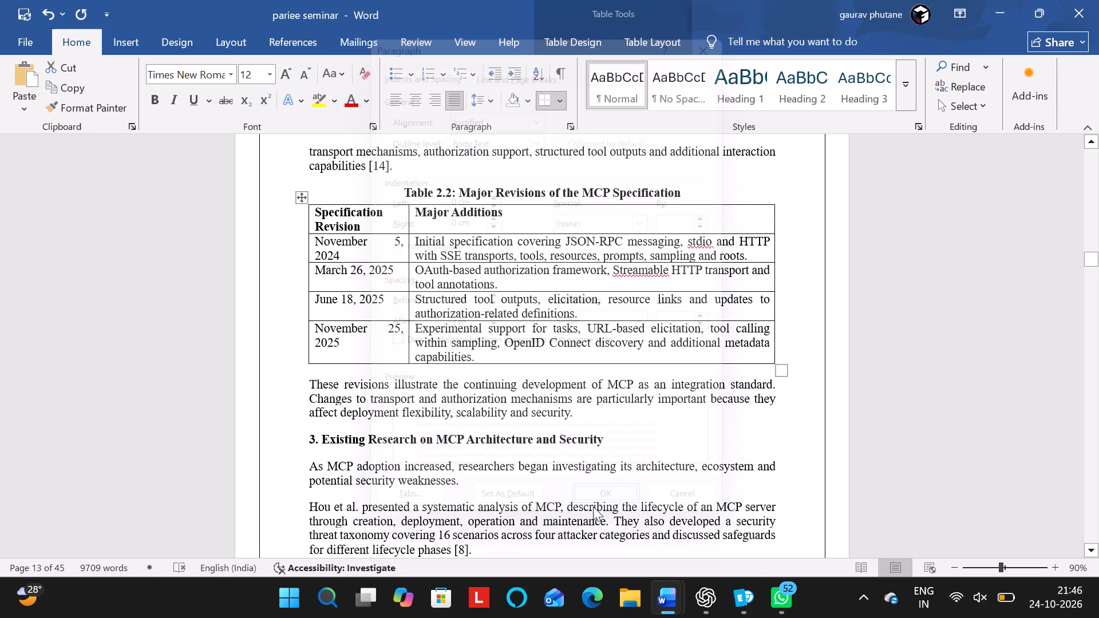
Review the heading spacing and table formatting throughout Chapters 1 and 2, from section 1.1 to Table 2.2.
{"action": "left_click", "coordinate": [494, 294]}
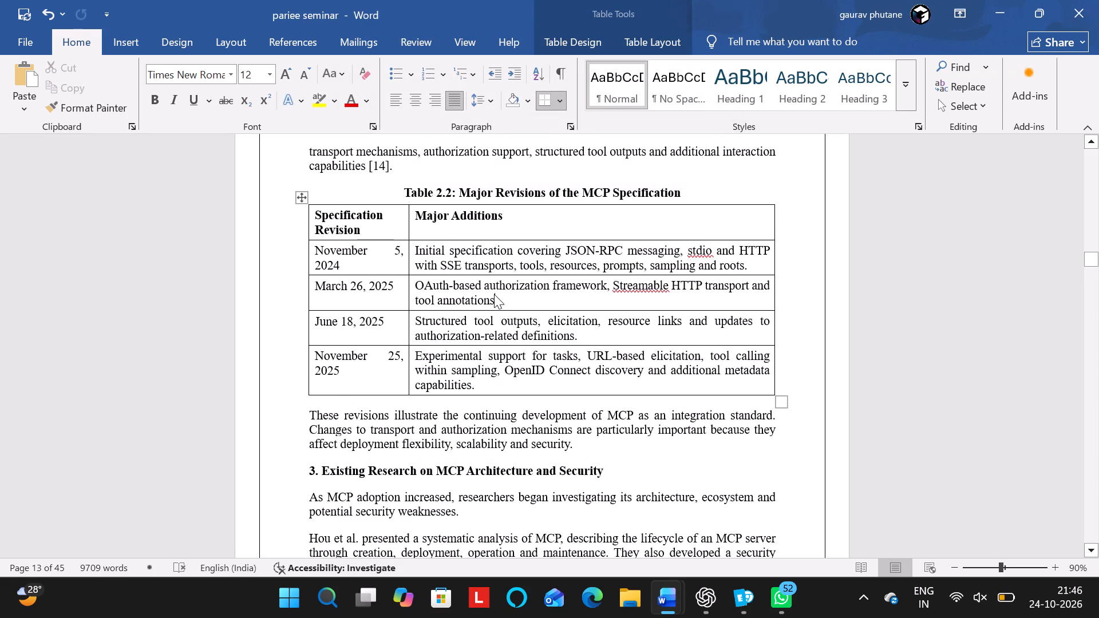
{"action": "scroll", "coordinate": [494, 294], "scroll_direction": "up", "scroll_amount": 3}
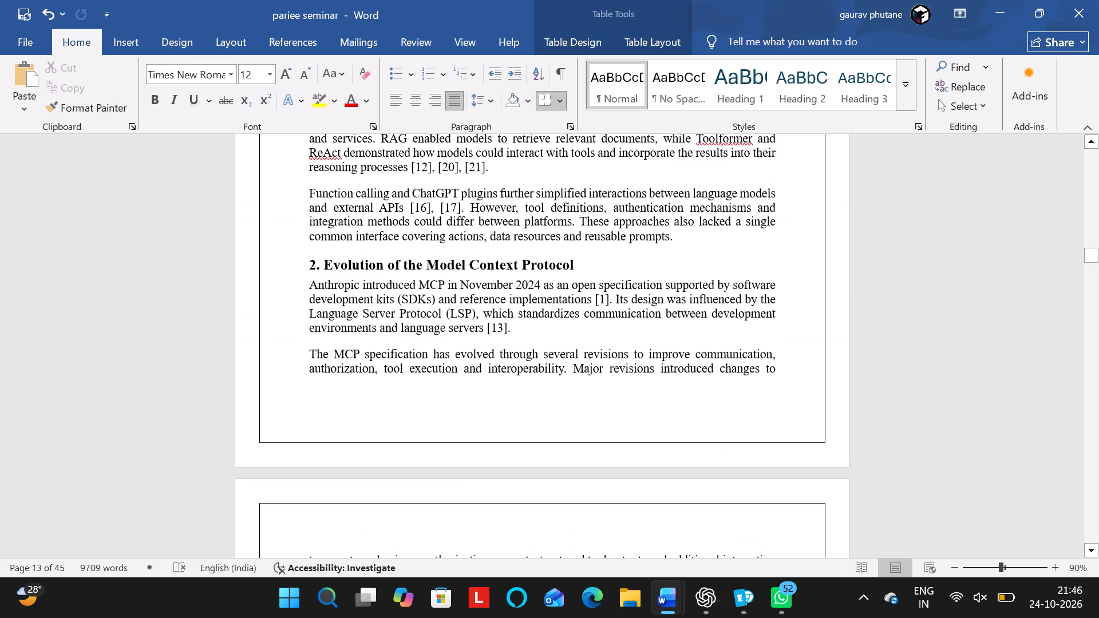
{"action": "scroll", "coordinate": [494, 294], "scroll_direction": "down", "scroll_amount": 3}
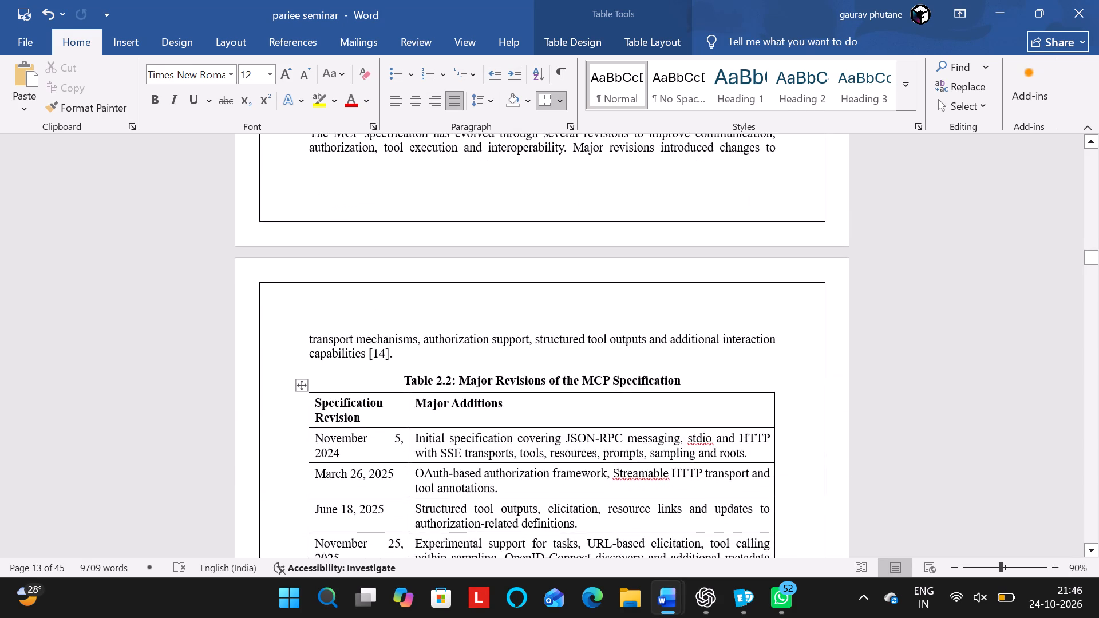
{"action": "scroll", "coordinate": [494, 294], "scroll_direction": "down", "scroll_amount": 1}
{"action": "scroll", "coordinate": [494, 294], "scroll_direction": "up", "scroll_amount": 6}
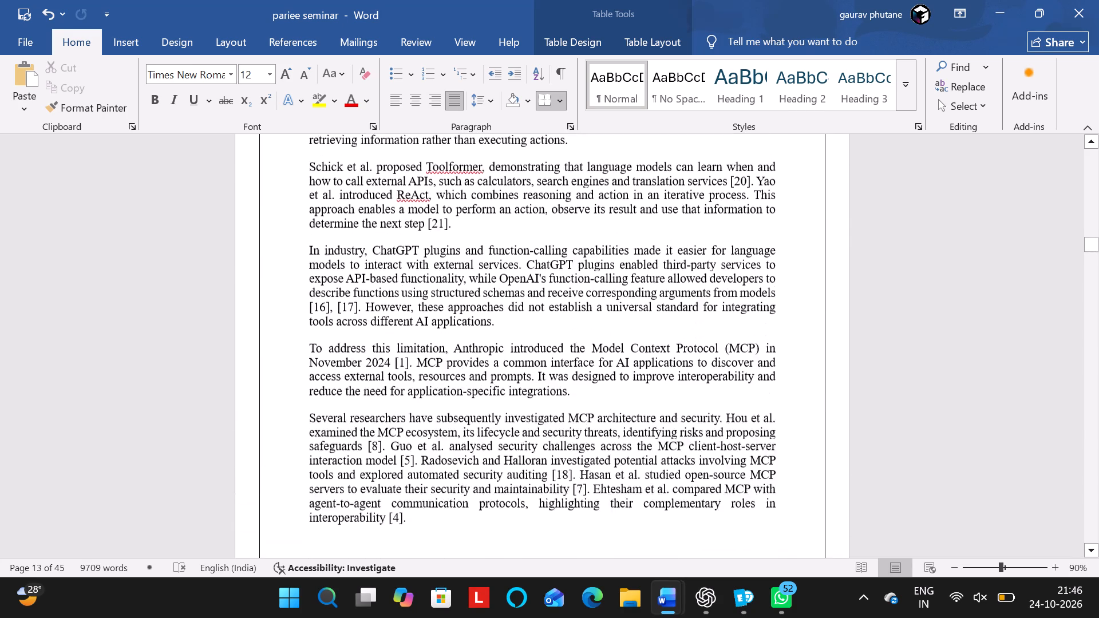
{"action": "scroll", "coordinate": [494, 294], "scroll_direction": "up", "scroll_amount": 8}
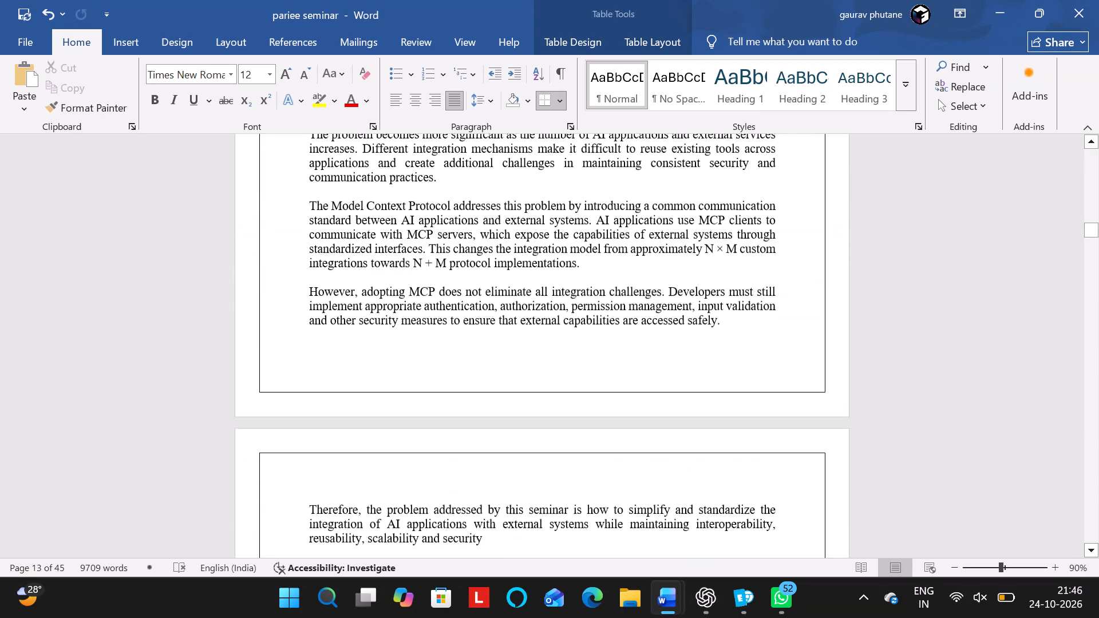
{"action": "scroll", "coordinate": [494, 294], "scroll_direction": "up", "scroll_amount": 5}
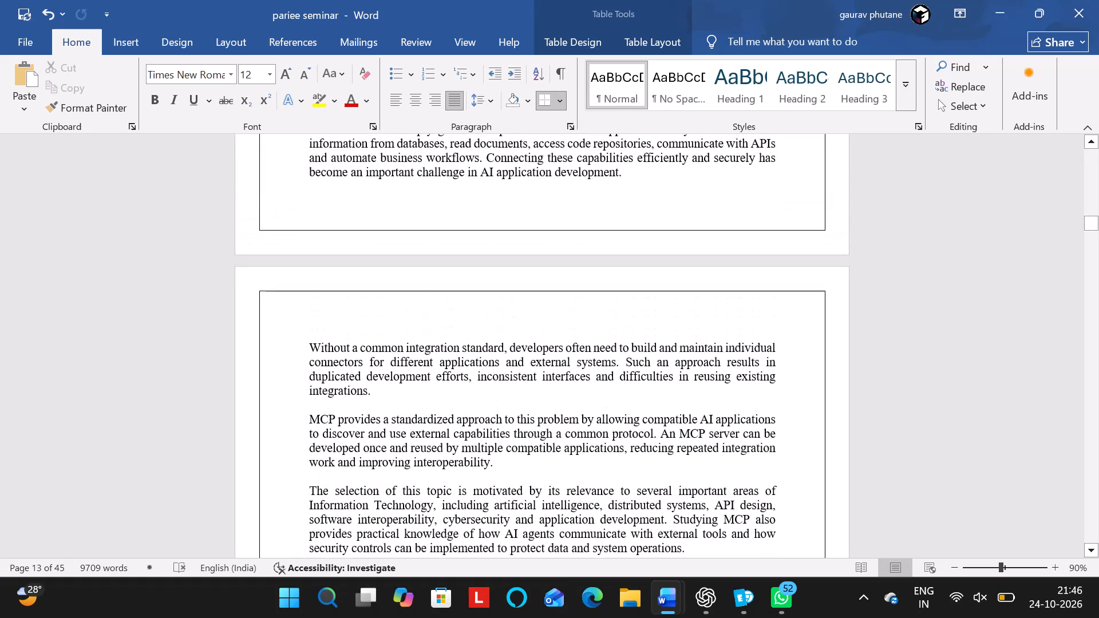
{"action": "scroll", "coordinate": [494, 294], "scroll_direction": "up", "scroll_amount": 2}
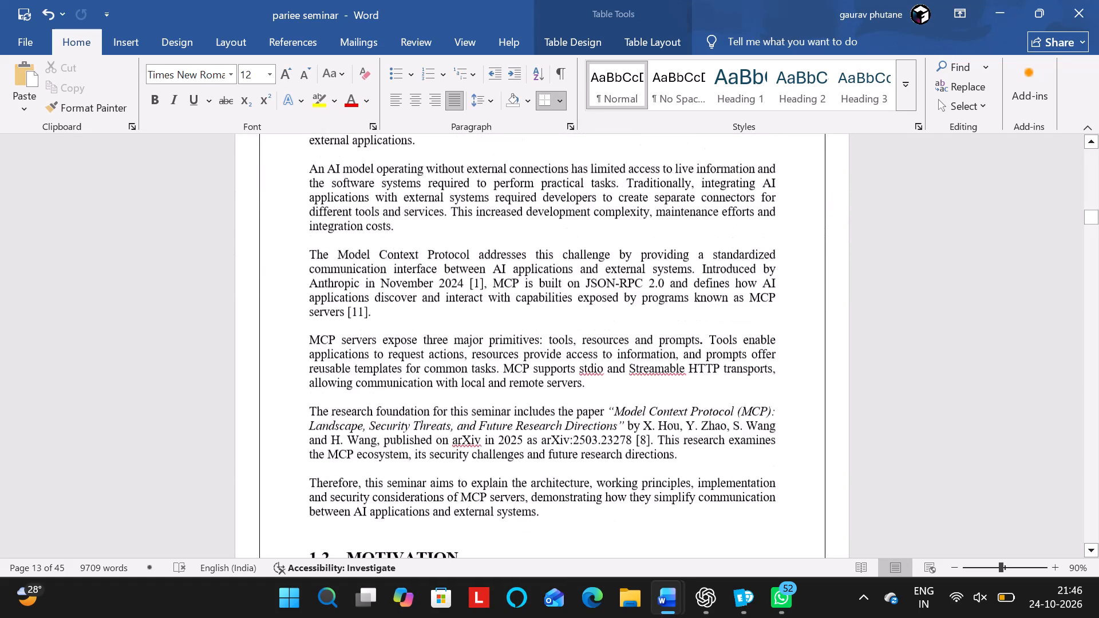
{"action": "scroll", "coordinate": [494, 294], "scroll_direction": "up", "scroll_amount": 1}
{"action": "scroll", "coordinate": [494, 294], "scroll_direction": "down", "scroll_amount": 1}
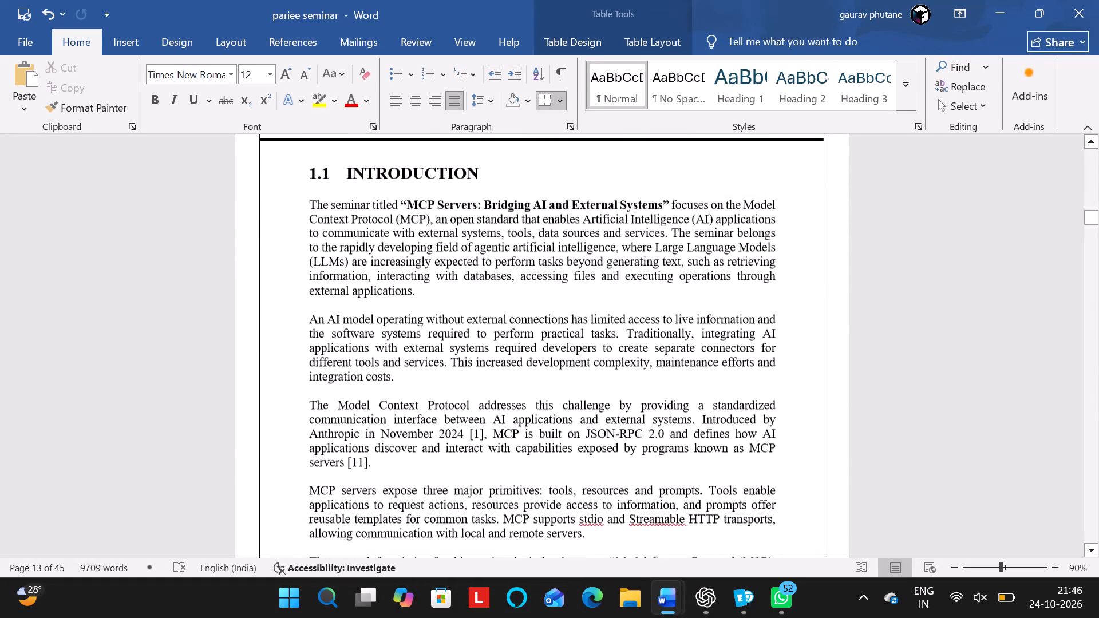
{"action": "scroll", "coordinate": [494, 294], "scroll_direction": "down", "scroll_amount": 4}
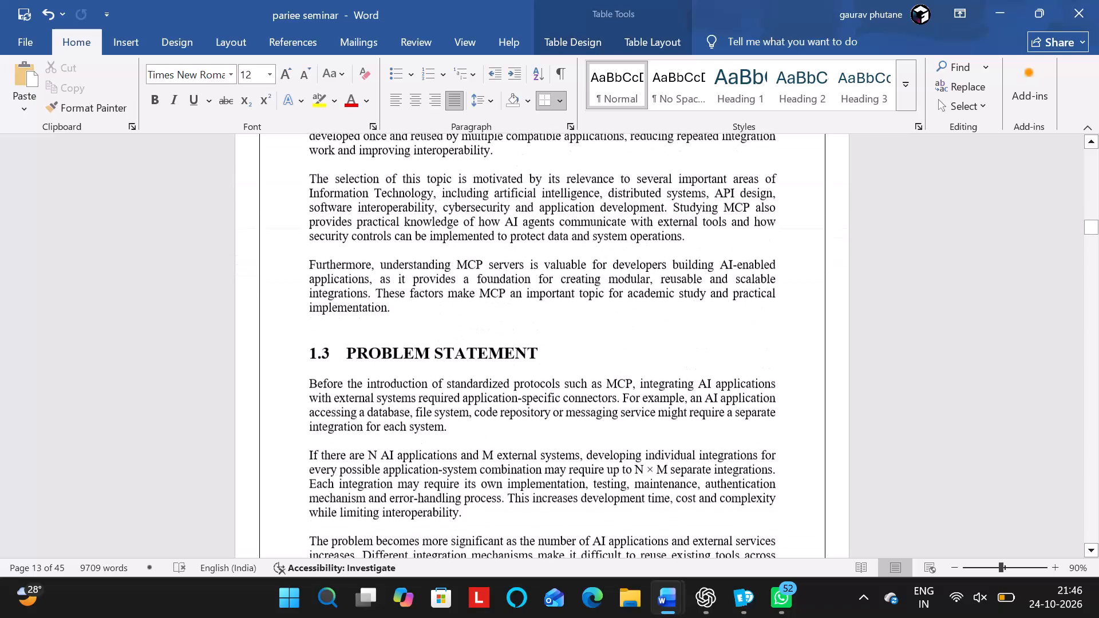
{"action": "scroll", "coordinate": [494, 294], "scroll_direction": "down", "scroll_amount": 6}
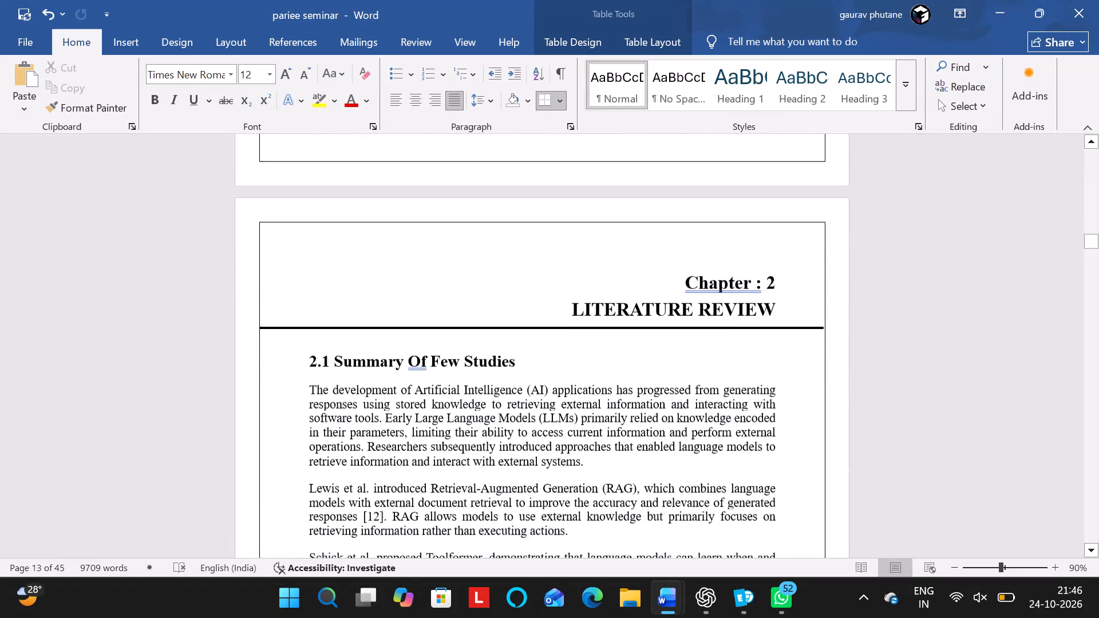
{"action": "scroll", "coordinate": [494, 294], "scroll_direction": "down", "scroll_amount": 4}
{"action": "scroll", "coordinate": [494, 294], "scroll_direction": "up", "scroll_amount": 1}
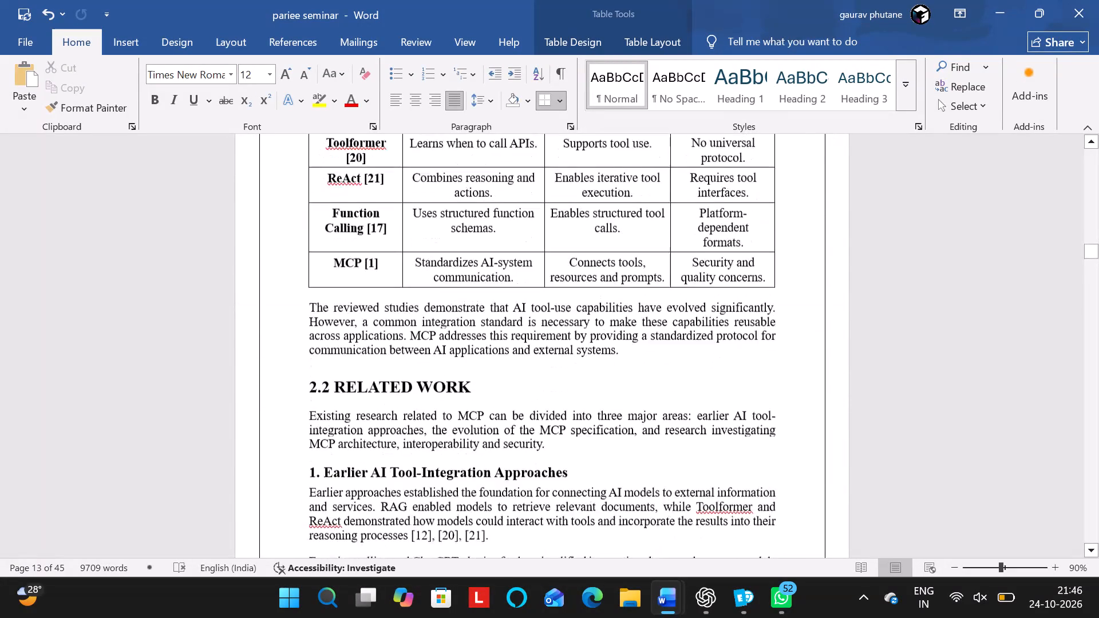
{"action": "scroll", "coordinate": [494, 294], "scroll_direction": "up", "scroll_amount": 2}
Check the line spacing of the Table 2.1 caption and set the Table 2.2 caption's line spacing to 1.5.
{"action": "left_click", "coordinate": [492, 413]}
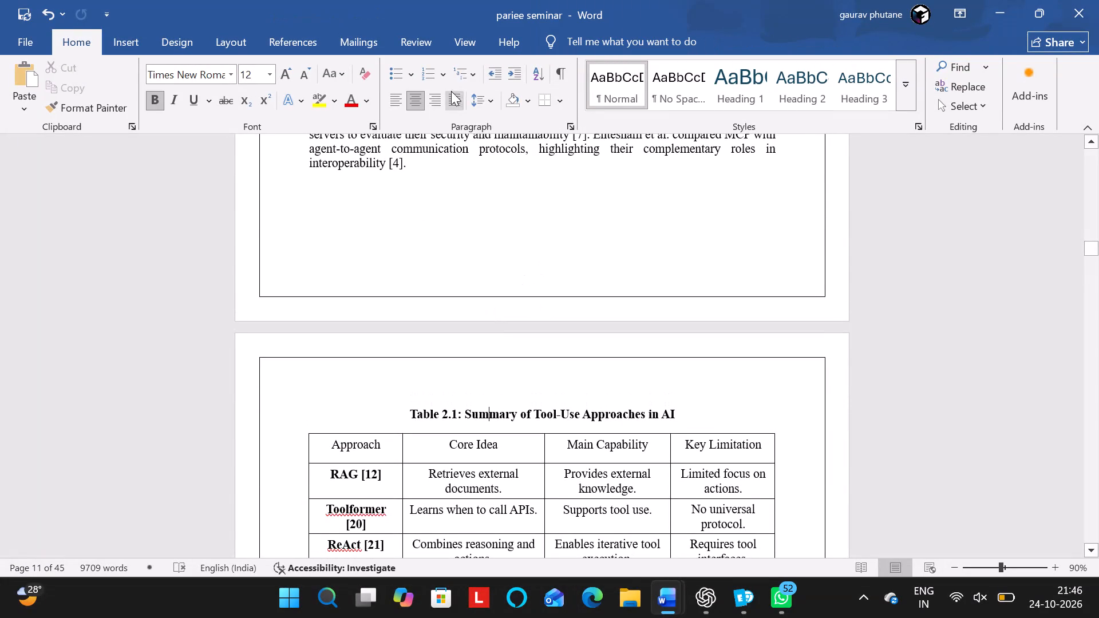
{"action": "left_click", "coordinate": [475, 112]}
{"action": "left_click", "coordinate": [489, 93]}
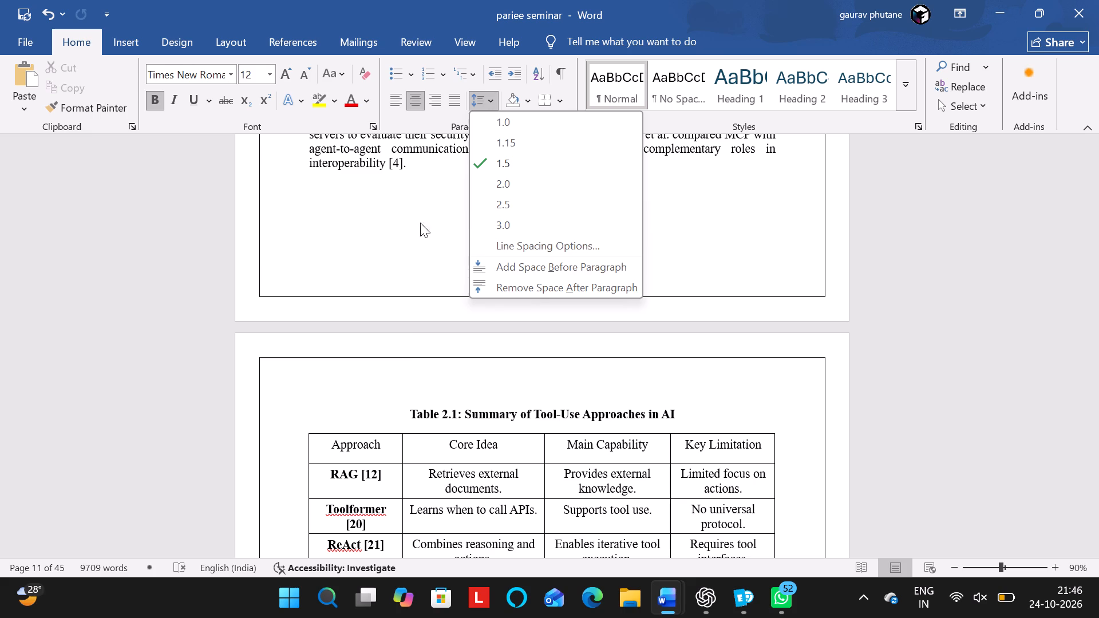
{"action": "scroll", "coordinate": [411, 388], "scroll_direction": "down", "scroll_amount": 4}
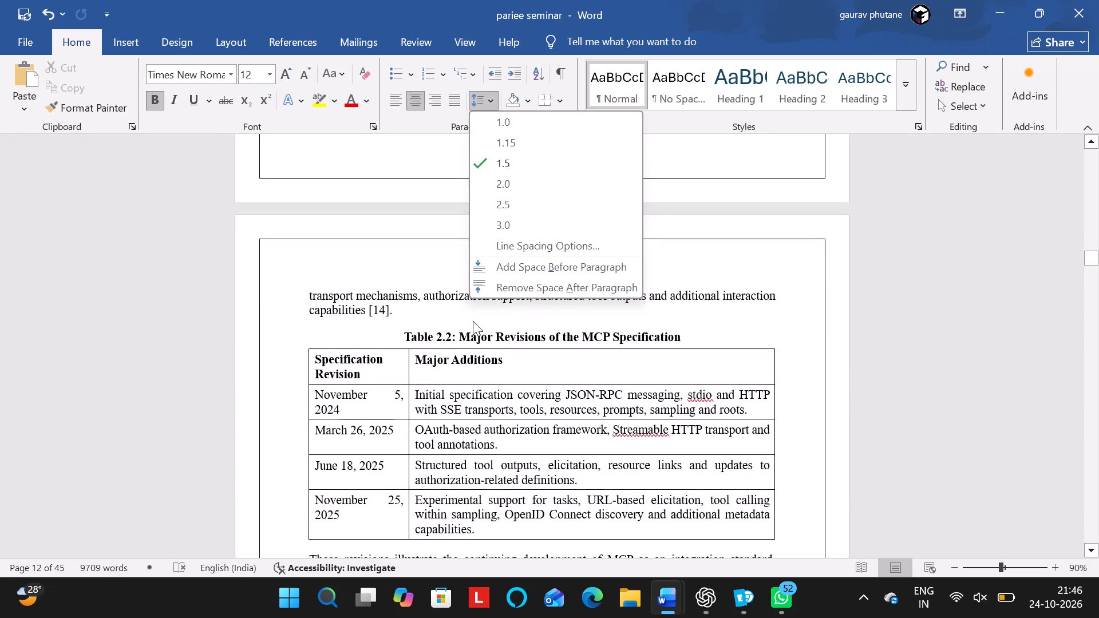
{"action": "left_click", "coordinate": [467, 335]}
{"action": "left_click", "coordinate": [467, 335]}
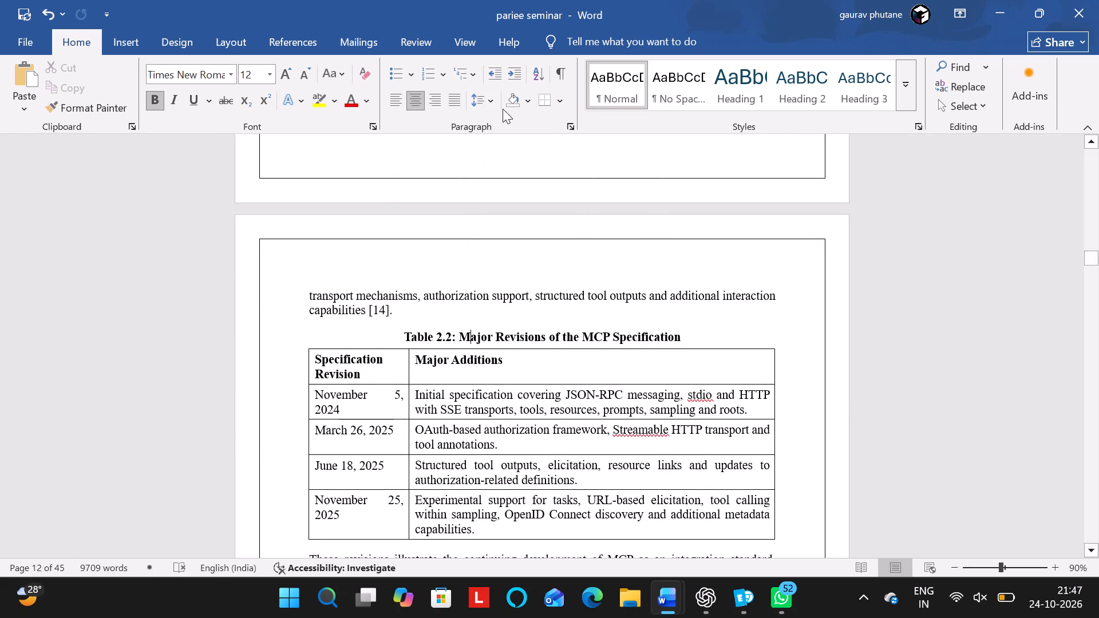
{"action": "left_click", "coordinate": [482, 105]}
{"action": "left_click", "coordinate": [486, 164]}
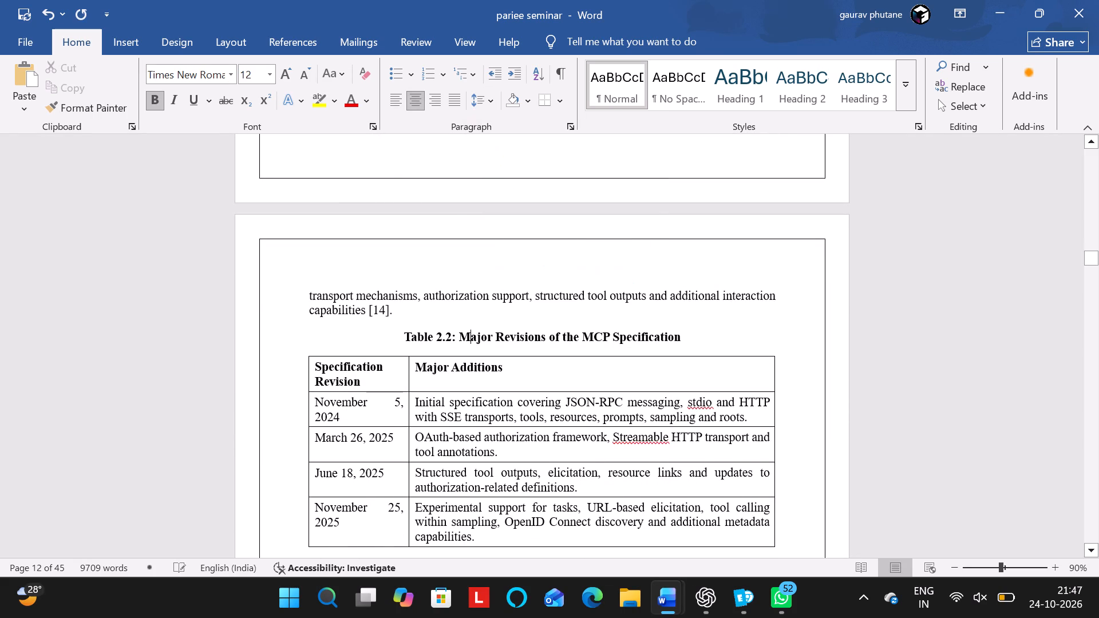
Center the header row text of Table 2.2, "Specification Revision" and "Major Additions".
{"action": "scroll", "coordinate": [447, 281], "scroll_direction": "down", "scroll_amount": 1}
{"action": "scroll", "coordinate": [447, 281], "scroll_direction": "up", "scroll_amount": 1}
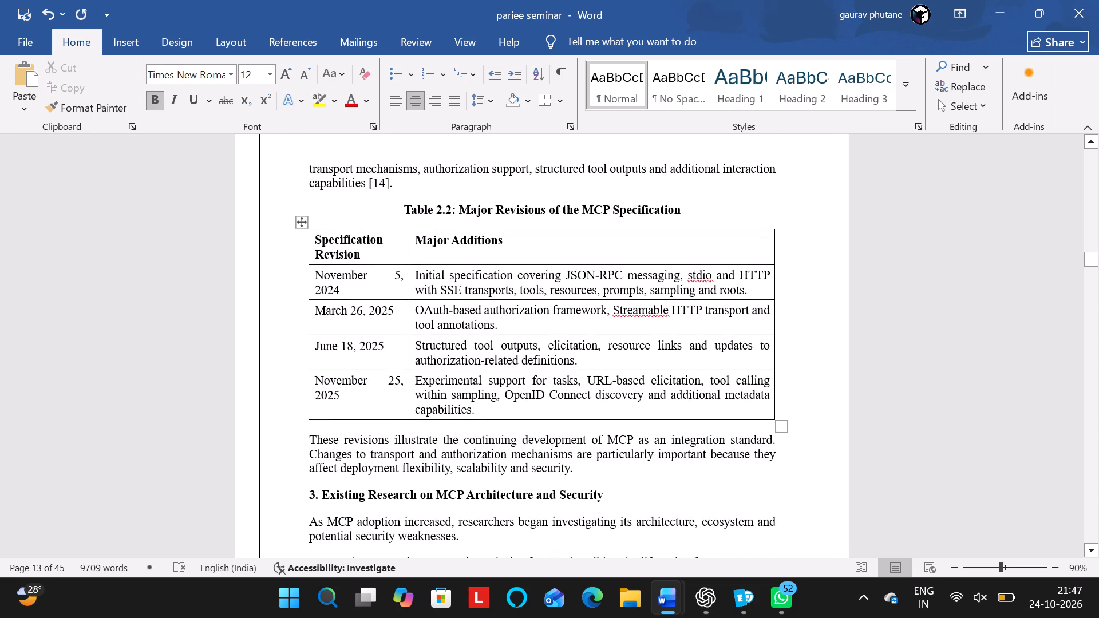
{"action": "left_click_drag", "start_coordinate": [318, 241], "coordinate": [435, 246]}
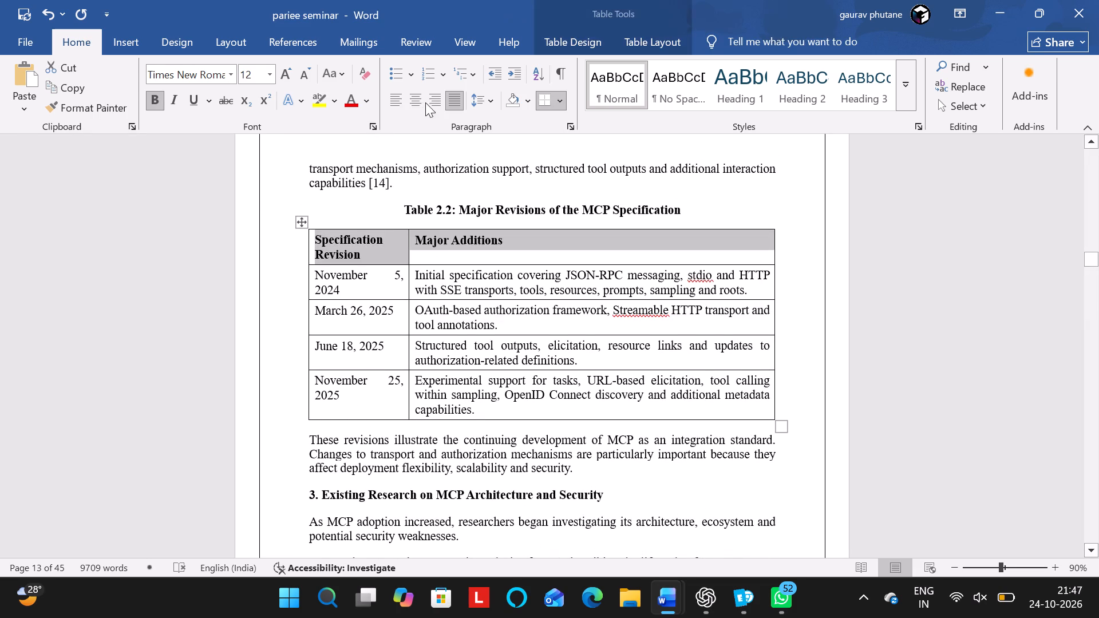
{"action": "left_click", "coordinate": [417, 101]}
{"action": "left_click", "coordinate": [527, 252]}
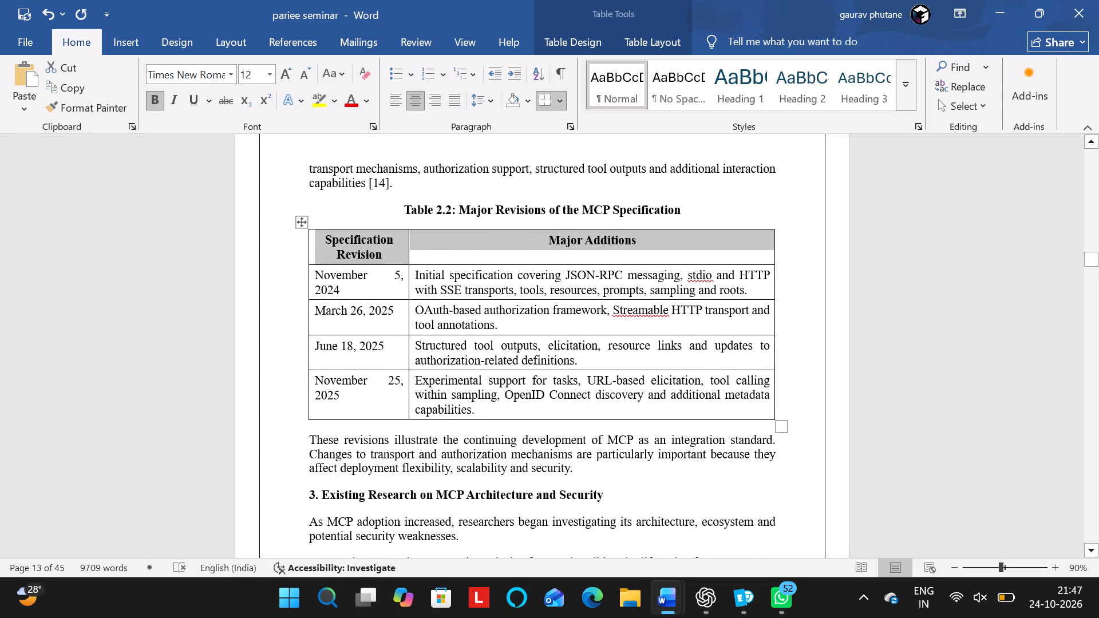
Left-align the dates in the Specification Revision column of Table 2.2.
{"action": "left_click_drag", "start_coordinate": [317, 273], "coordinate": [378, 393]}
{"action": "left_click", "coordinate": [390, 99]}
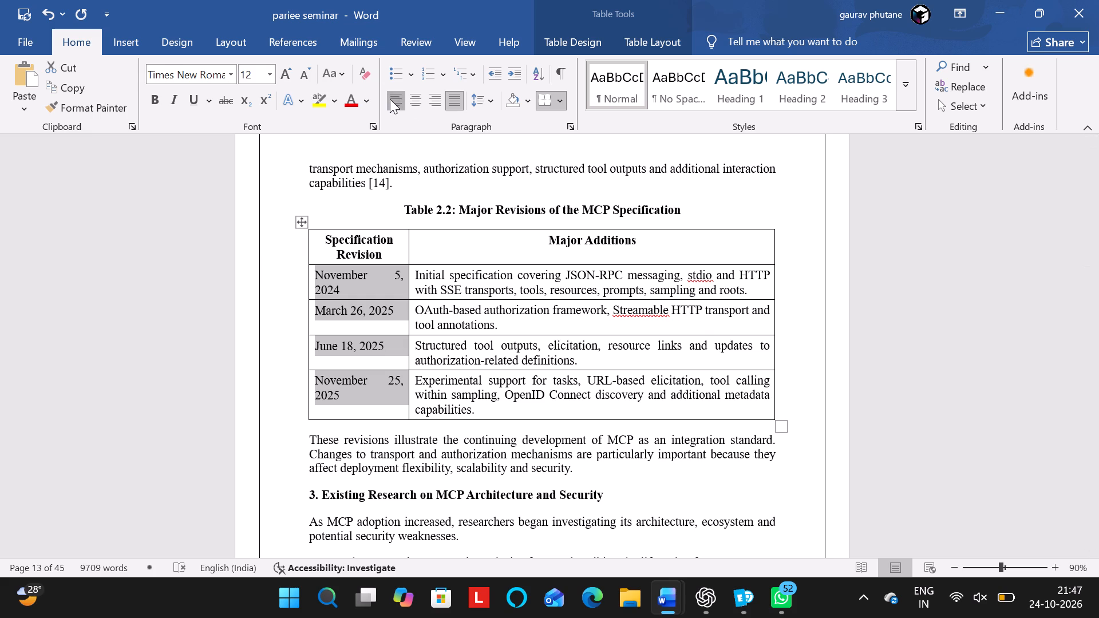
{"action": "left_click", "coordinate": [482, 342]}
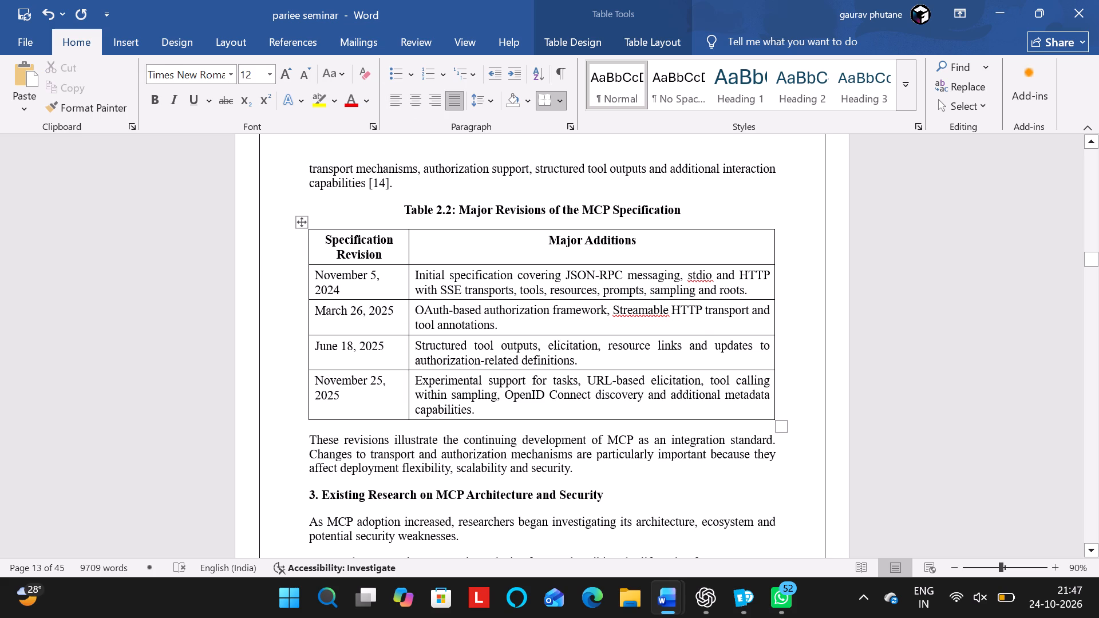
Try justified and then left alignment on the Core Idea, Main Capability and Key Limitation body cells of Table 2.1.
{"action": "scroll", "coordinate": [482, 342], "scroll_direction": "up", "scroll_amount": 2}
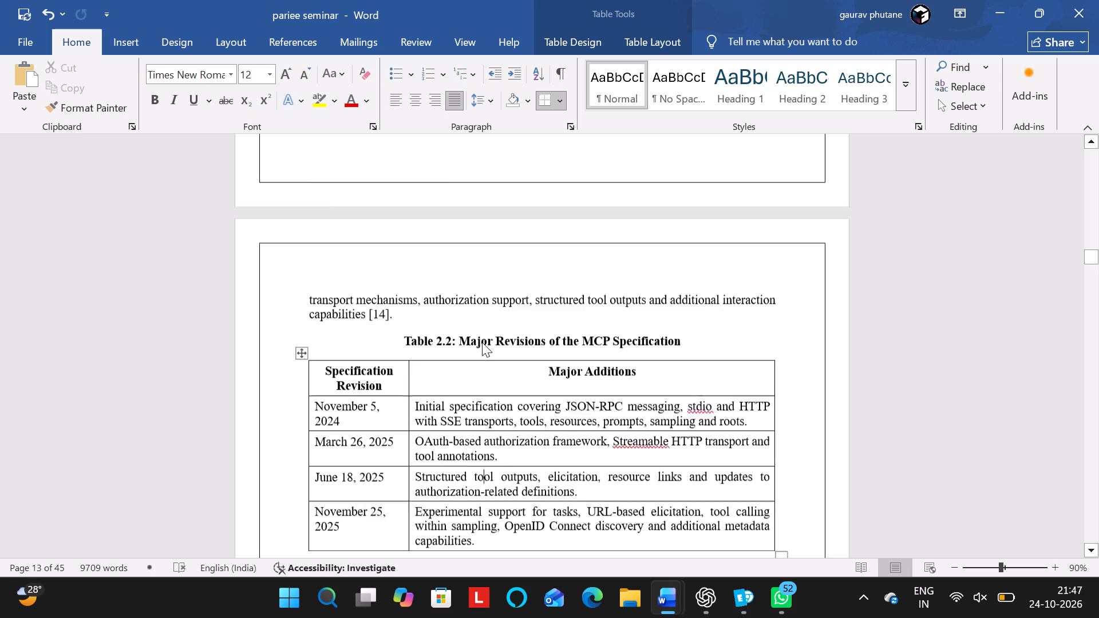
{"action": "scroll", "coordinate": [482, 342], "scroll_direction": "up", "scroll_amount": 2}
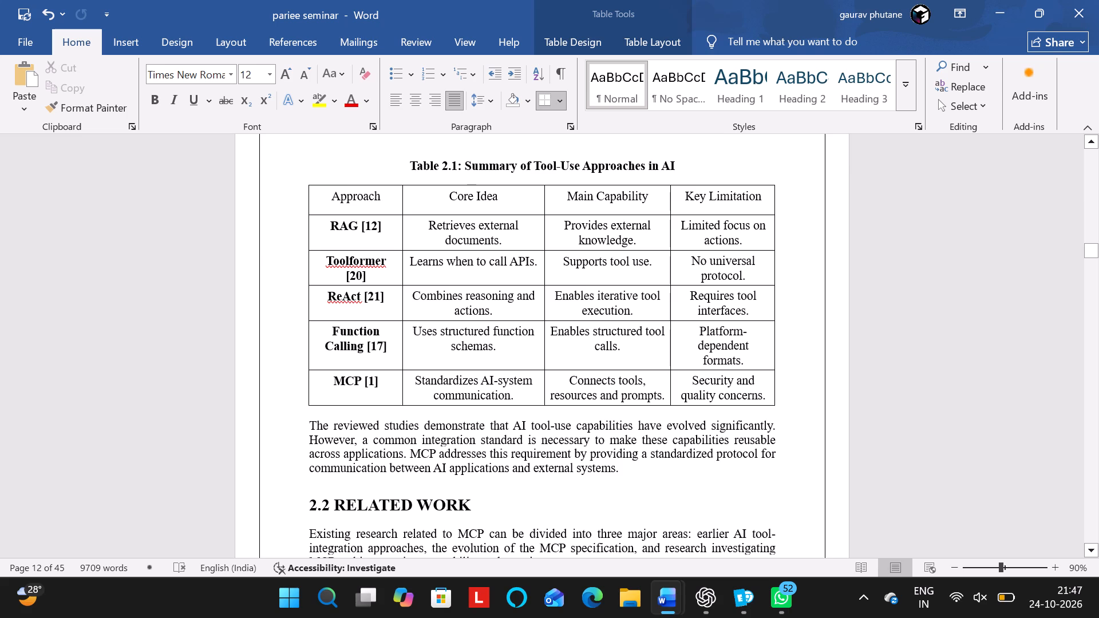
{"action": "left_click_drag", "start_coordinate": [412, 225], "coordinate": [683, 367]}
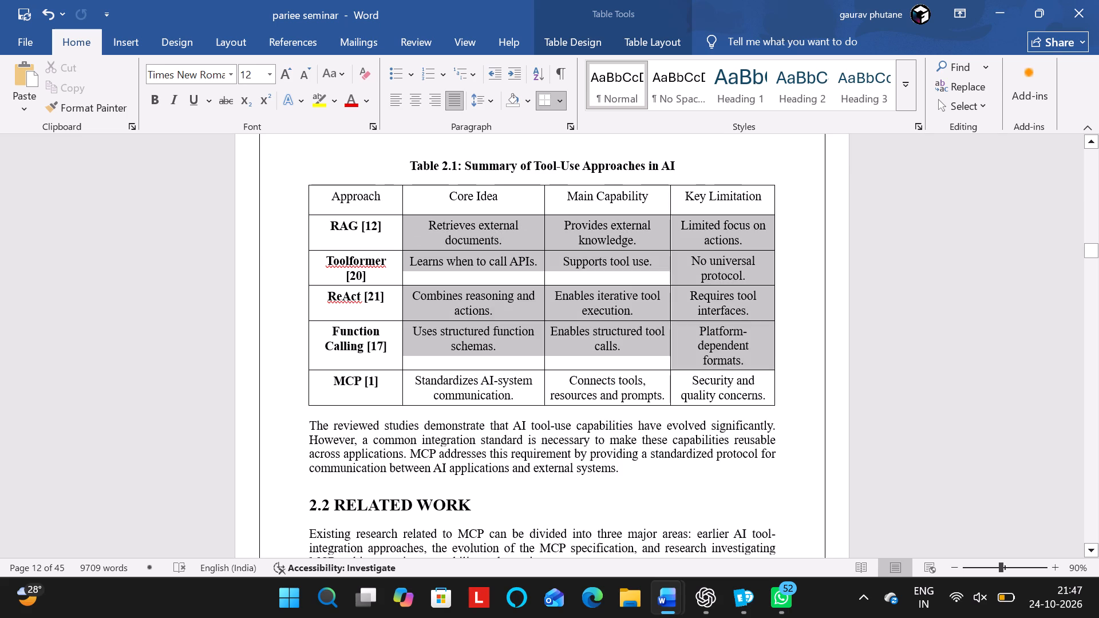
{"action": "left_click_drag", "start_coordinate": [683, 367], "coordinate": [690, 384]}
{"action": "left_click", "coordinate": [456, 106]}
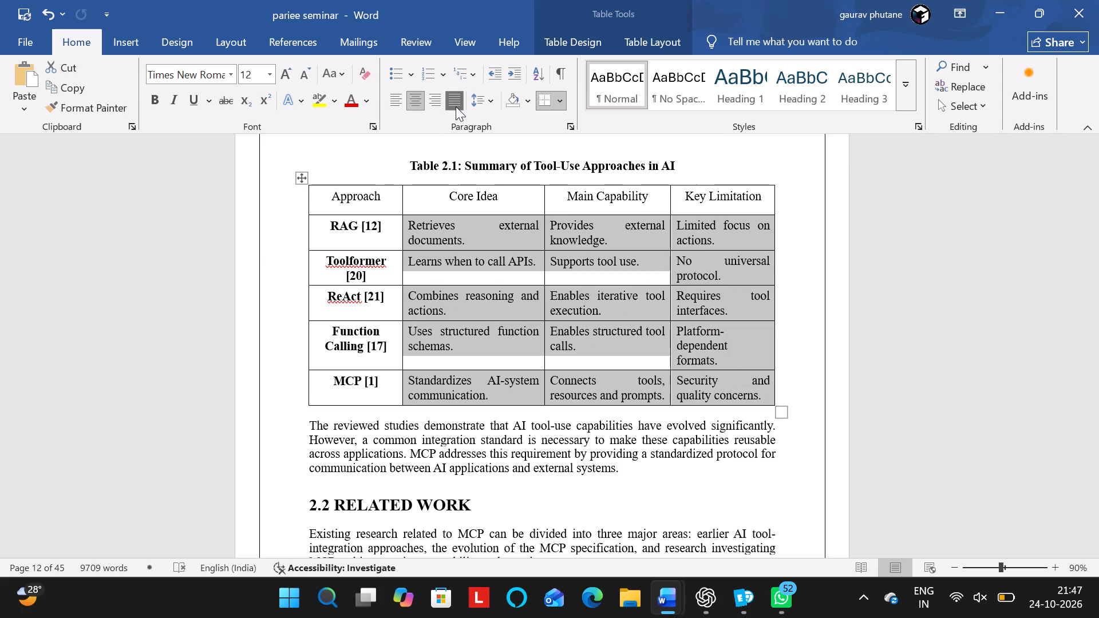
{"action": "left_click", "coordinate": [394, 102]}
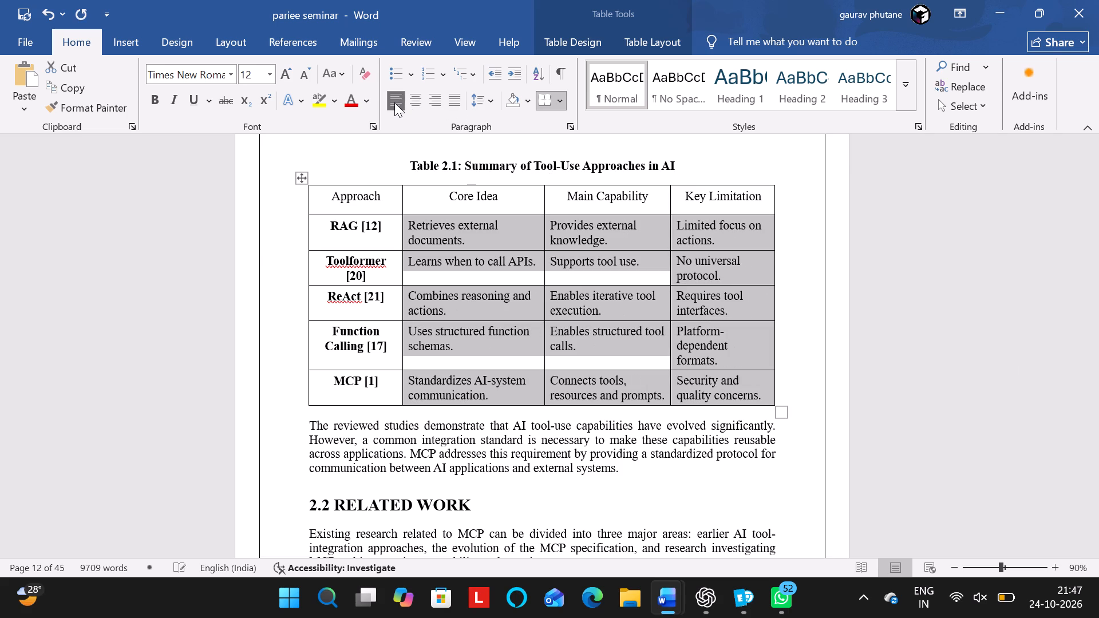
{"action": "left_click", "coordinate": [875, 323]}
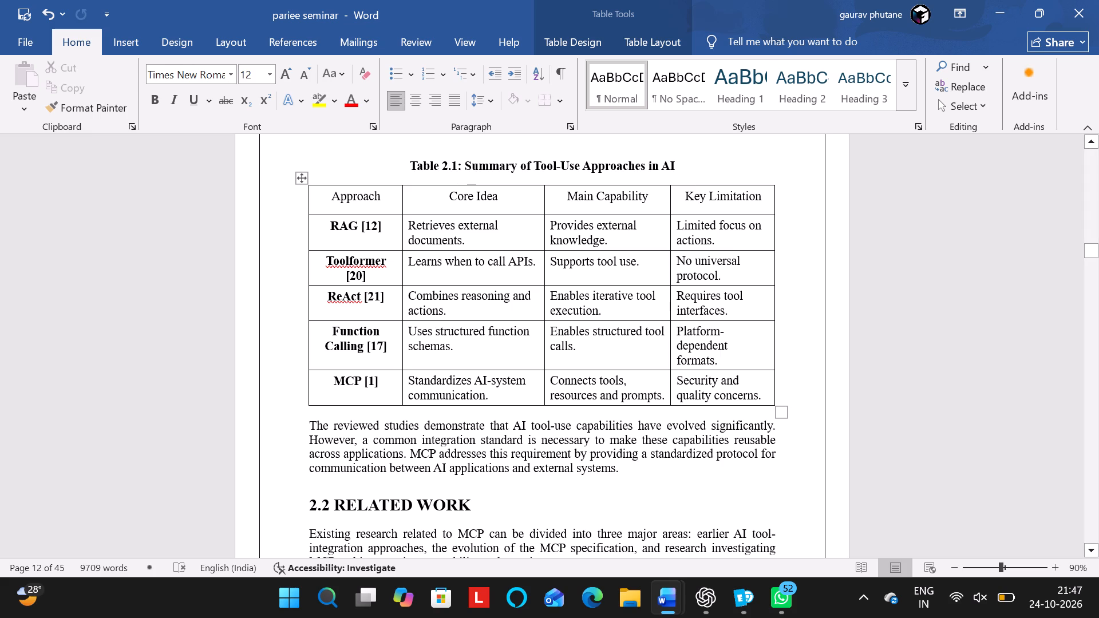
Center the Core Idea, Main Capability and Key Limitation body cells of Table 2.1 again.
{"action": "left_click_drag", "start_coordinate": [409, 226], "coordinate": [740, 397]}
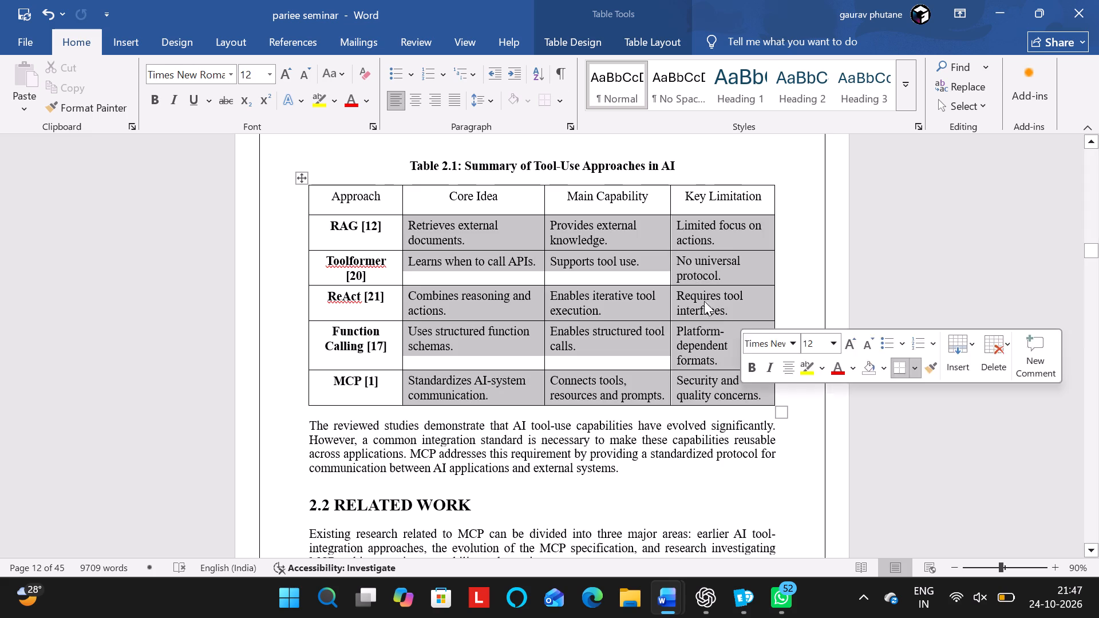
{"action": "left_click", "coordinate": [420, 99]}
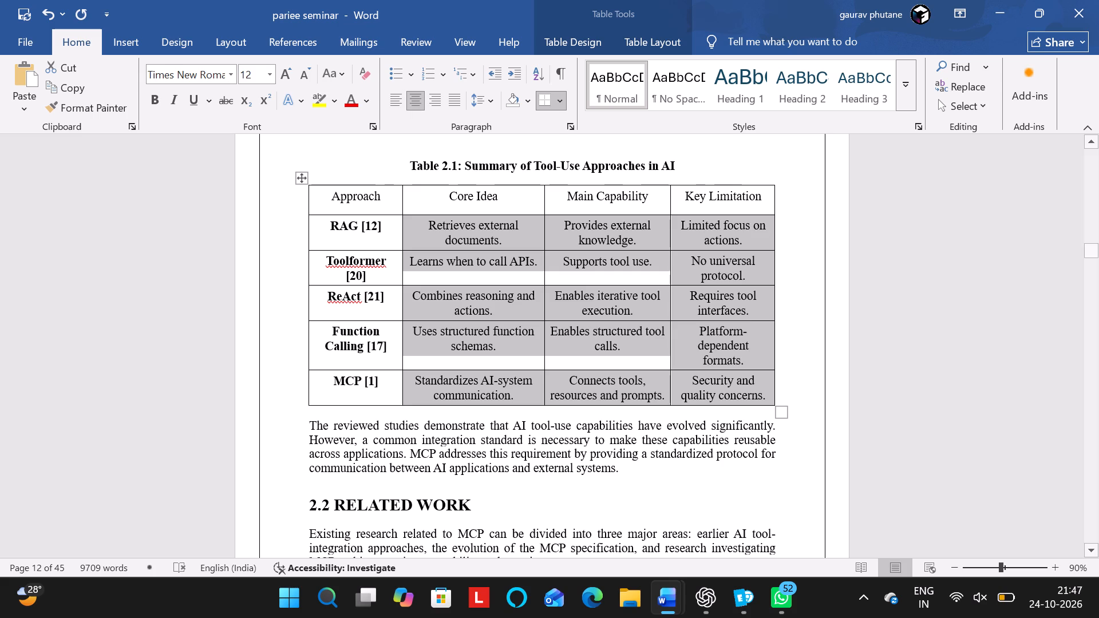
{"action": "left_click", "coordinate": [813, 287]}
Center the text of all Table 2.2 cells both horizontally and vertically.
{"action": "scroll", "coordinate": [813, 287], "scroll_direction": "down", "scroll_amount": 2}
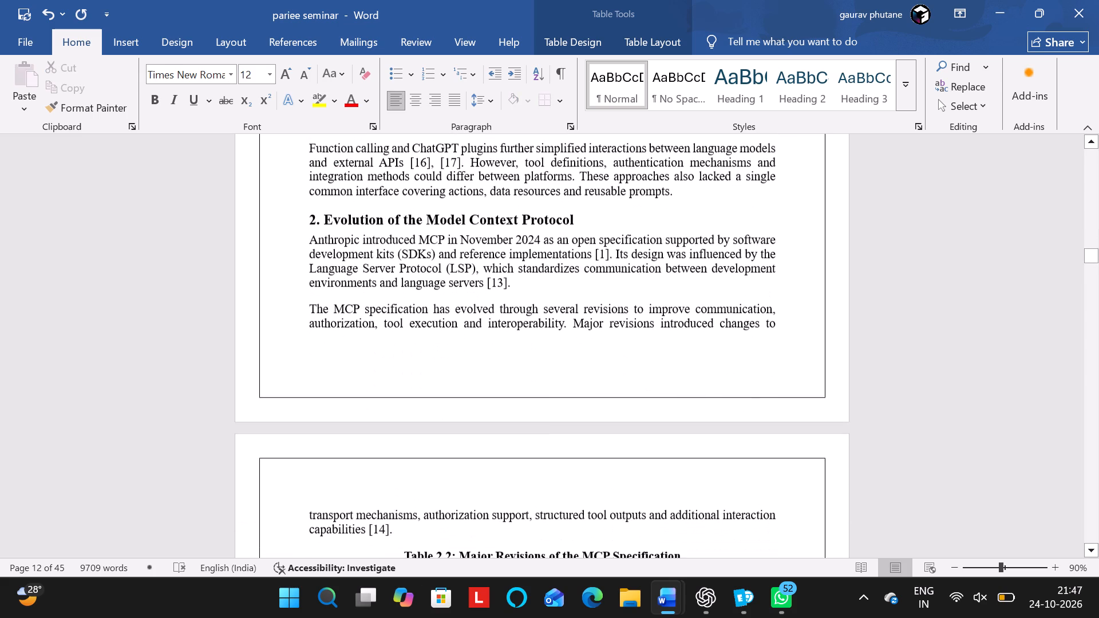
{"action": "scroll", "coordinate": [813, 287], "scroll_direction": "down", "scroll_amount": 2}
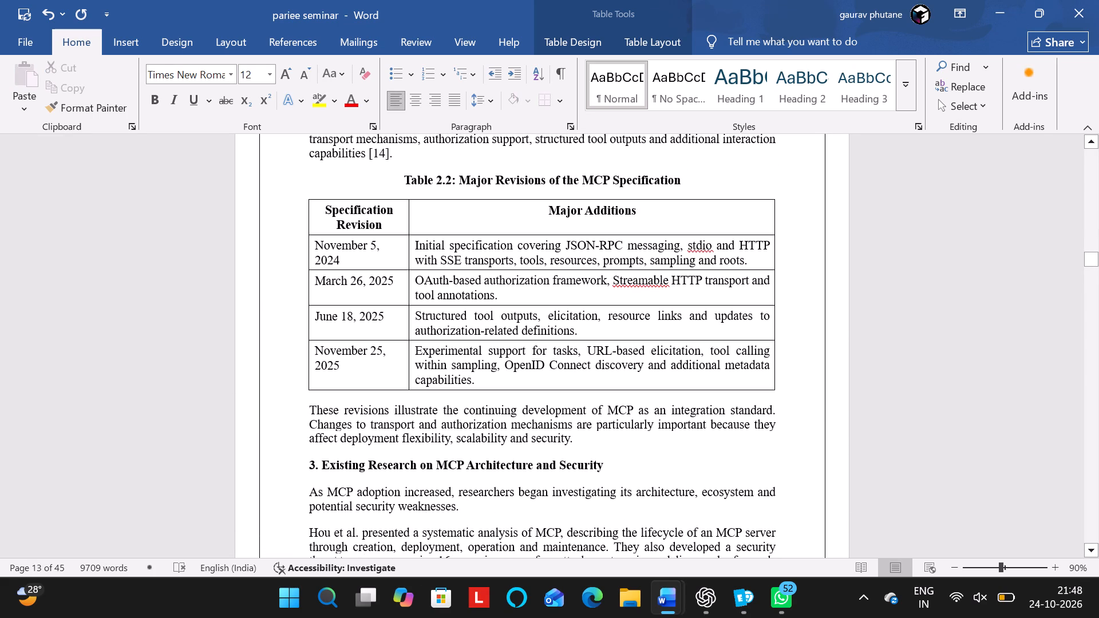
{"action": "left_click_drag", "start_coordinate": [325, 212], "coordinate": [502, 362]}
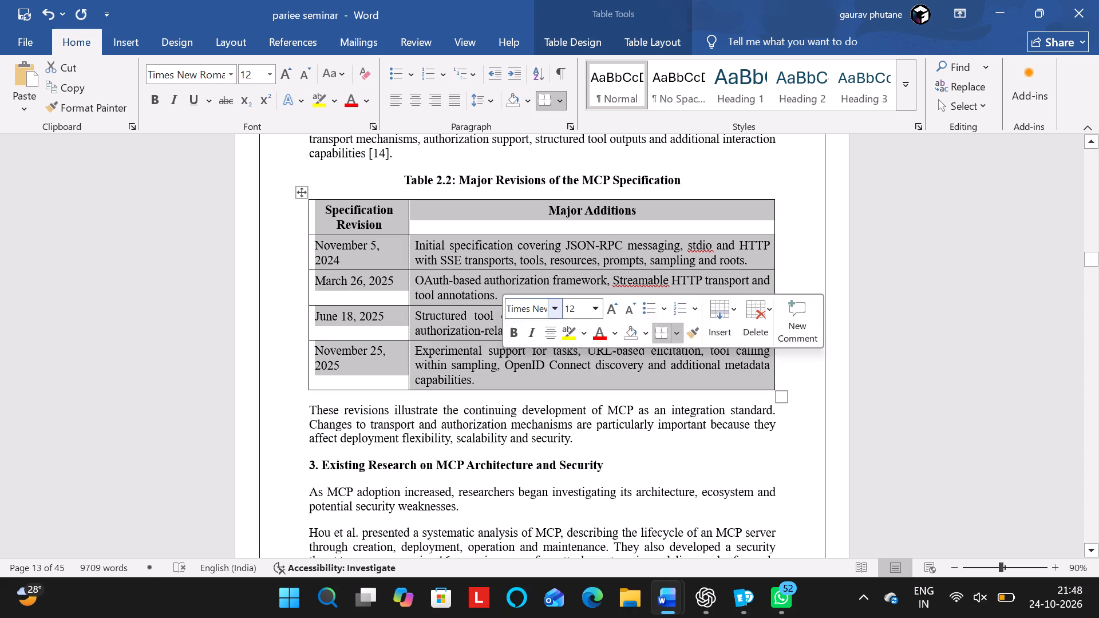
{"action": "left_click", "coordinate": [626, 38]}
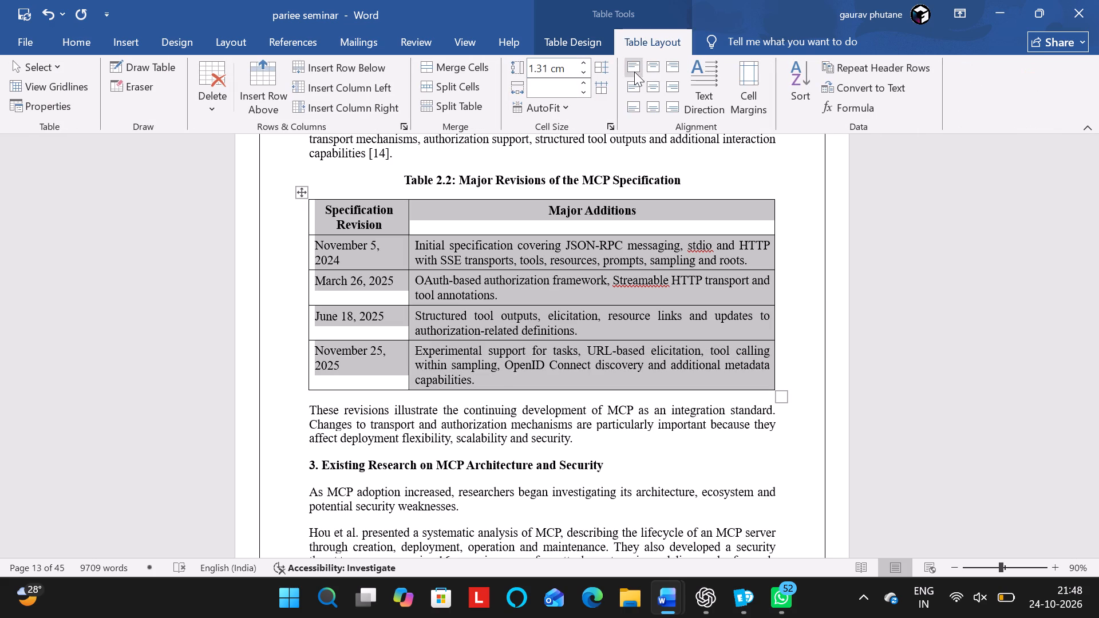
{"action": "left_click", "coordinate": [650, 82]}
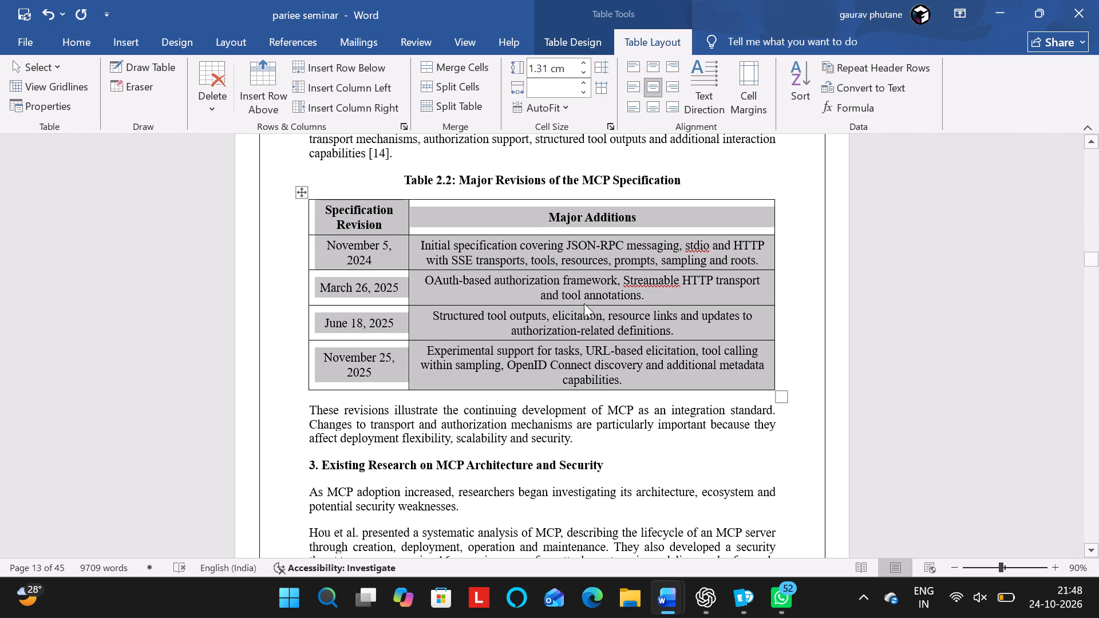
{"action": "scroll", "coordinate": [584, 303], "scroll_direction": "down", "scroll_amount": 1}
{"action": "left_click", "coordinate": [343, 298]}
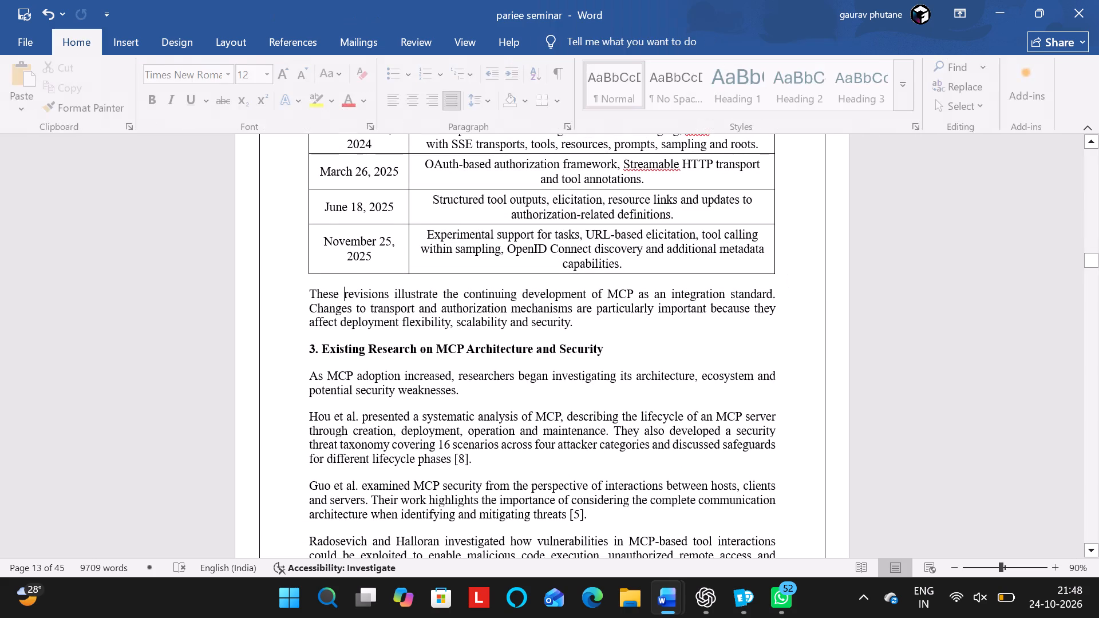
Increase the font size of the heading "3. Existing Research on MCP Architecture and Security" to 14.
{"action": "scroll", "coordinate": [391, 332], "scroll_direction": "up", "scroll_amount": 1}
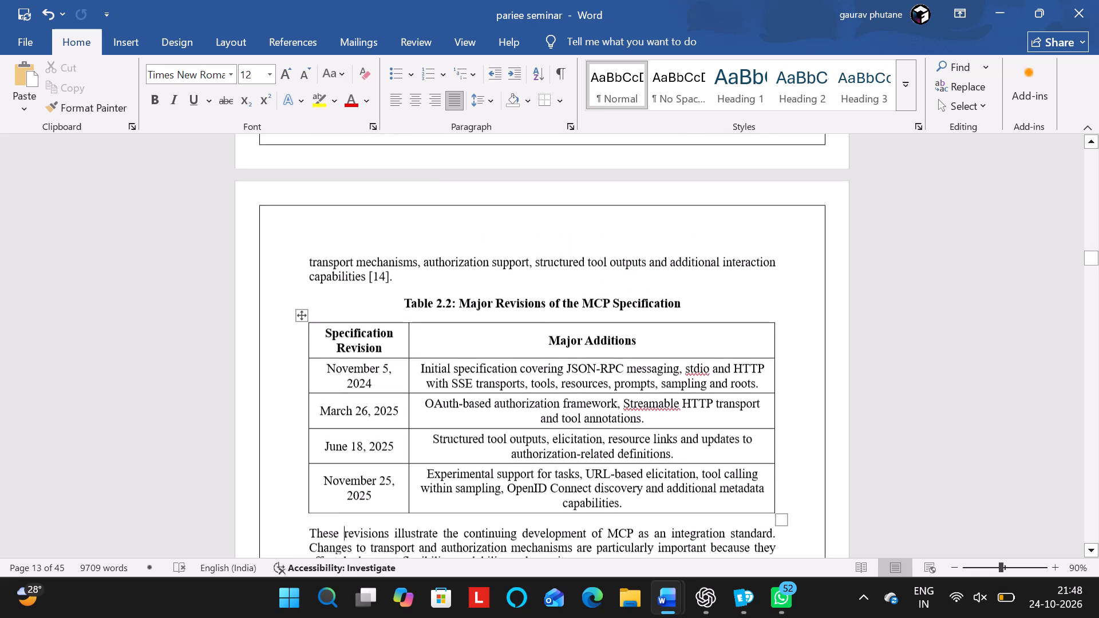
{"action": "scroll", "coordinate": [391, 332], "scroll_direction": "down", "scroll_amount": 1}
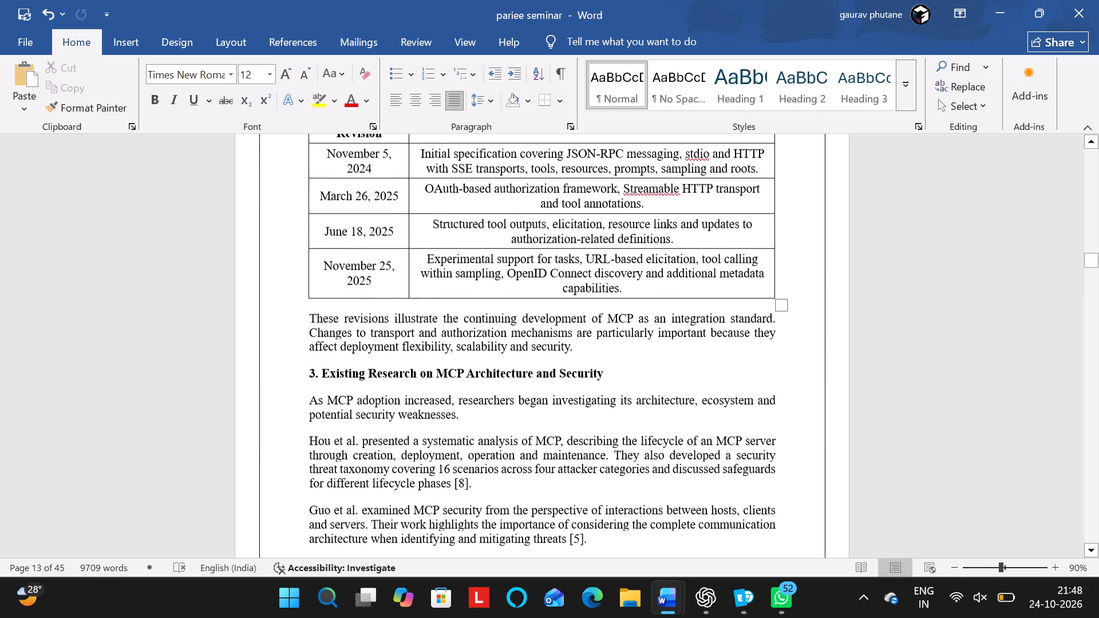
{"action": "left_click_drag", "start_coordinate": [611, 379], "coordinate": [287, 386]}
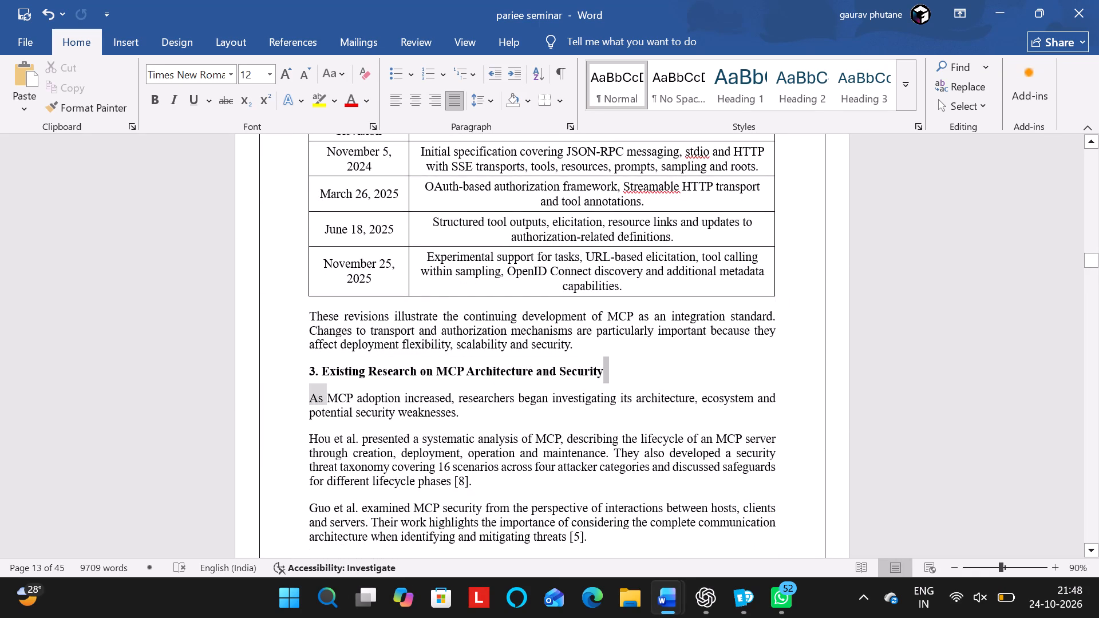
{"action": "left_click_drag", "start_coordinate": [287, 386], "coordinate": [298, 381]}
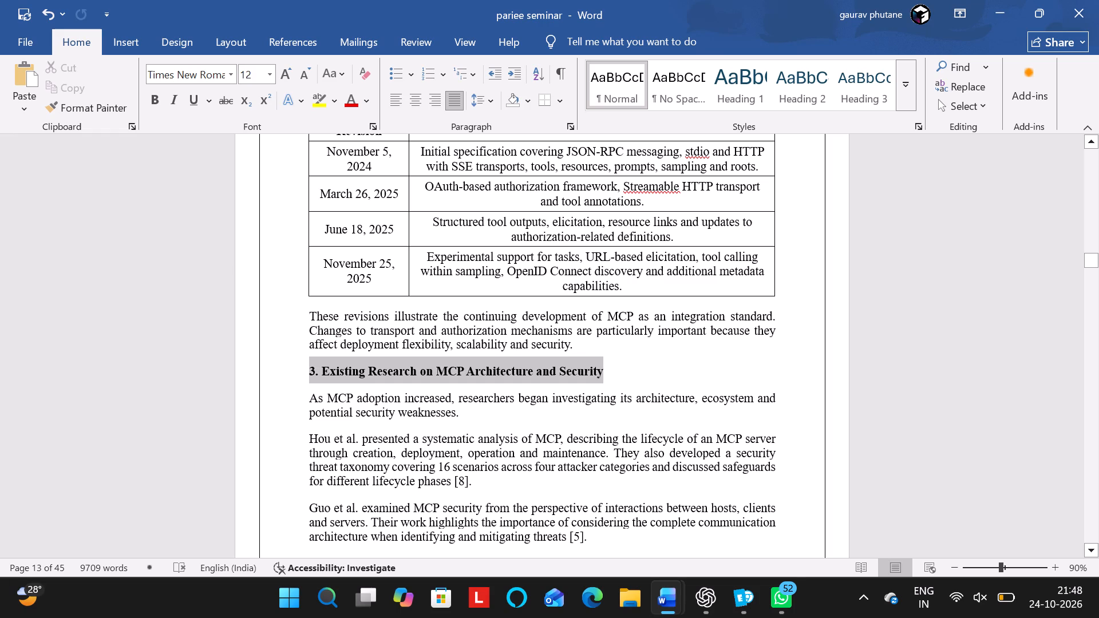
{"action": "left_click_drag", "start_coordinate": [298, 381], "coordinate": [304, 377]}
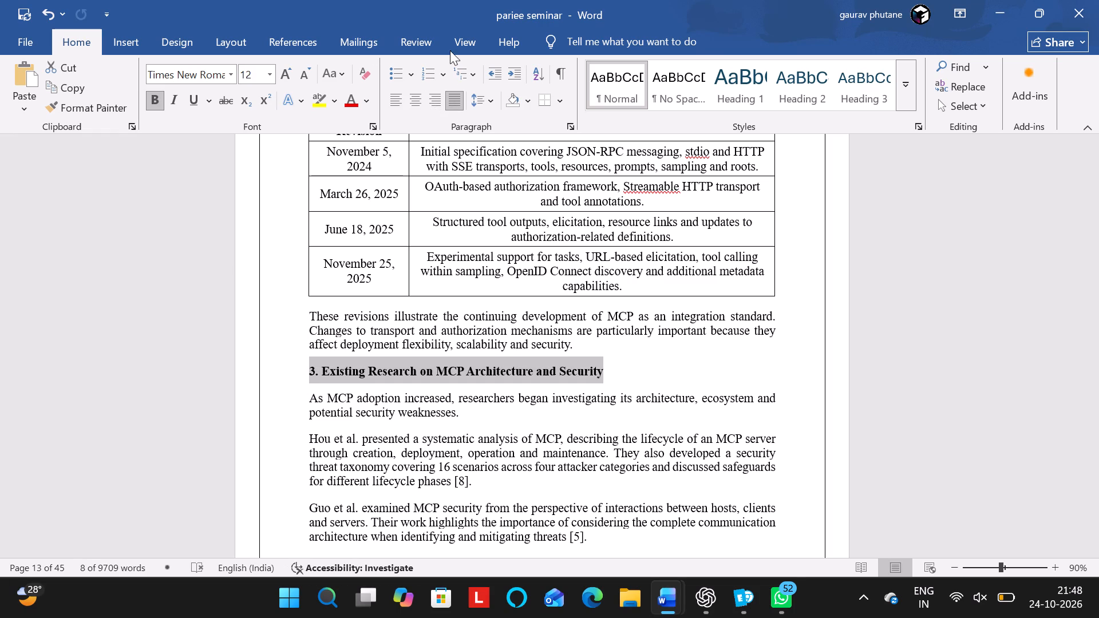
{"action": "left_click", "coordinate": [283, 74]}
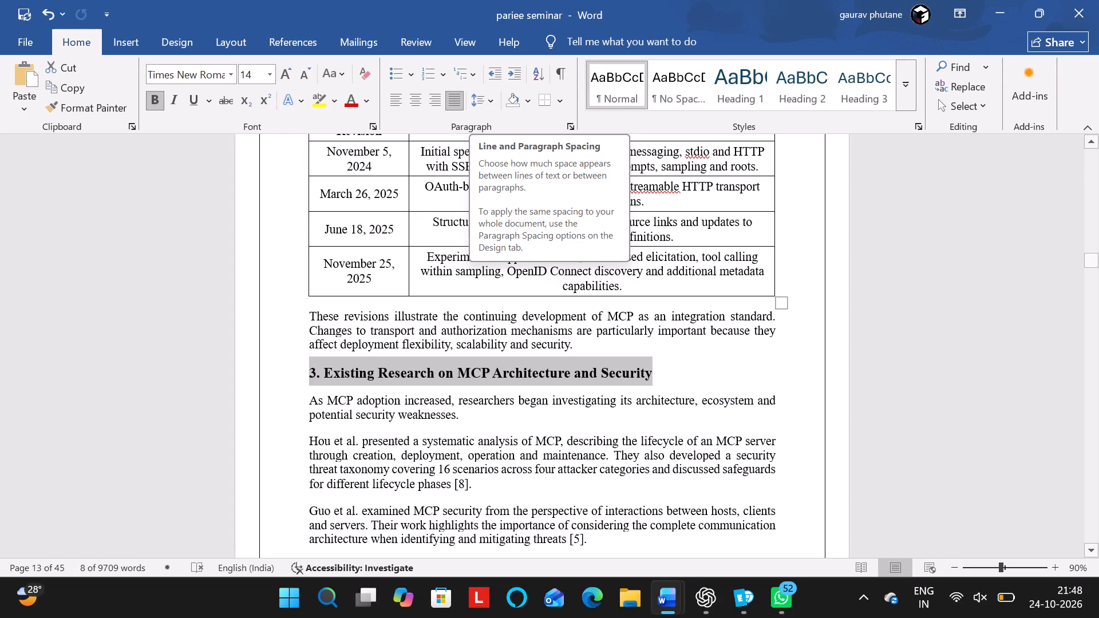
Remove the space before the paragraph beginning "As MCP adoption increased" under heading 3.
{"action": "left_click", "coordinate": [438, 411]}
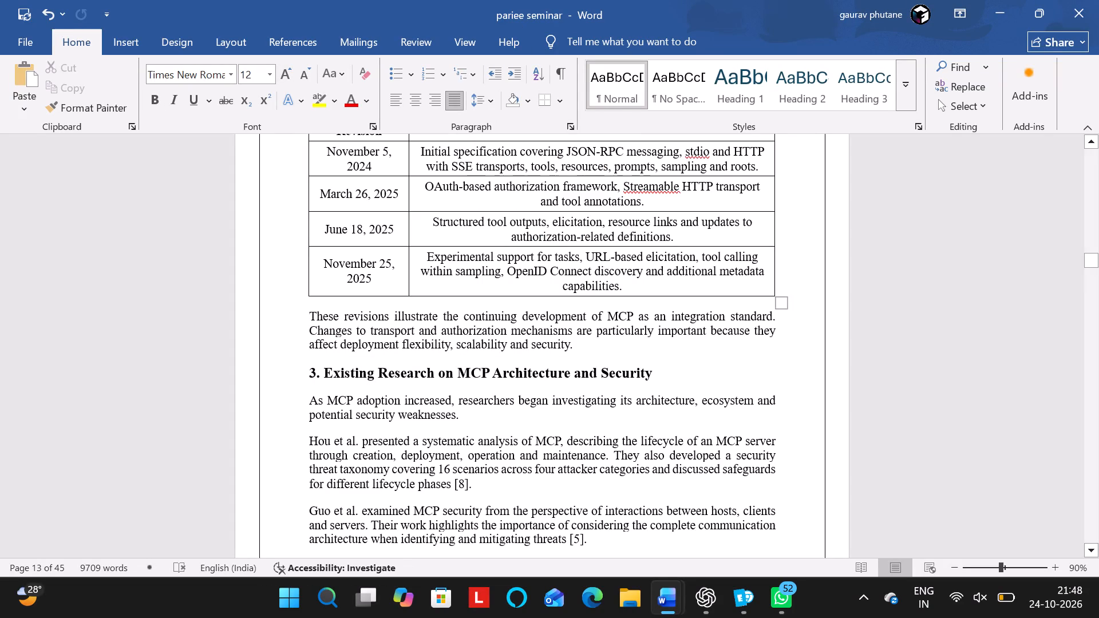
{"action": "left_click", "coordinate": [494, 103]}
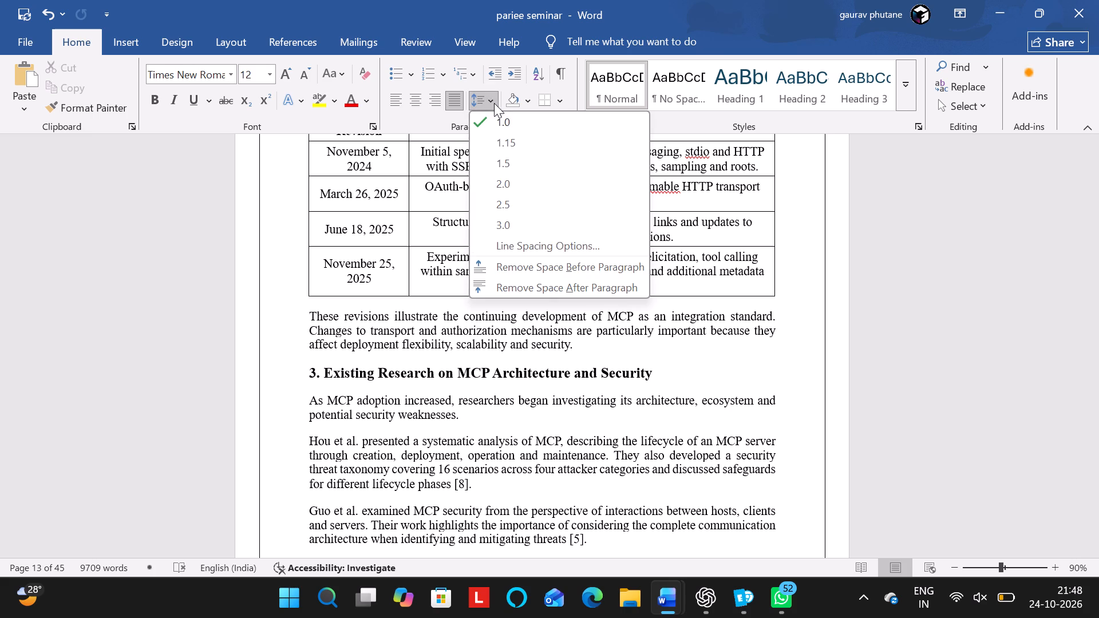
{"action": "left_click", "coordinate": [490, 266]}
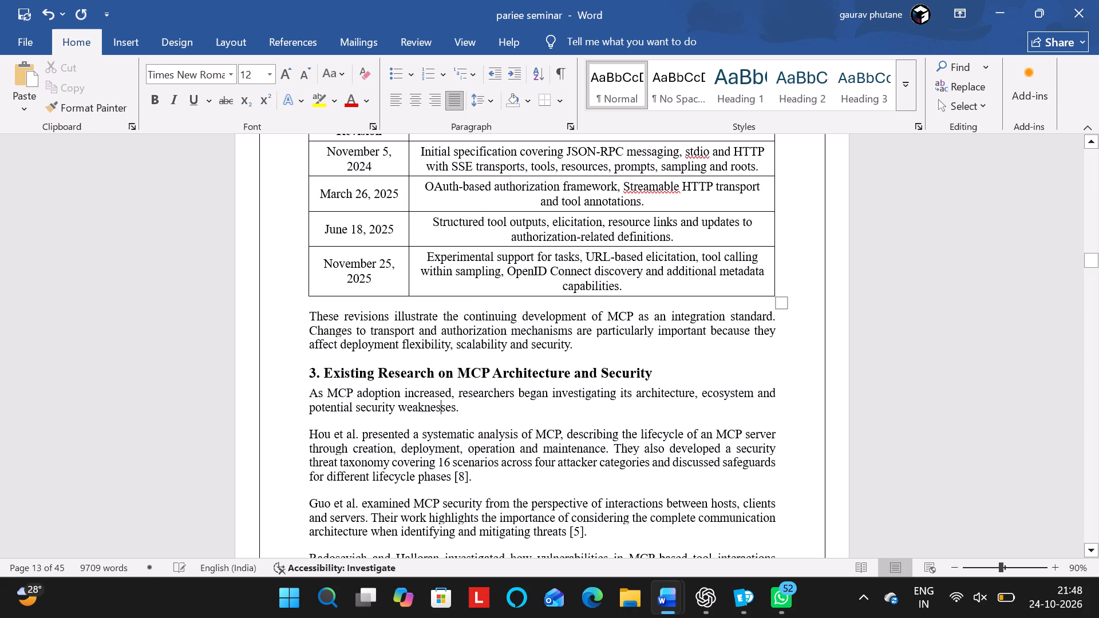
Center the caption "Table 2.3: Comparative Literature Survey" and set its line spacing to 1.5.
{"action": "scroll", "coordinate": [393, 451], "scroll_direction": "down", "scroll_amount": 2}
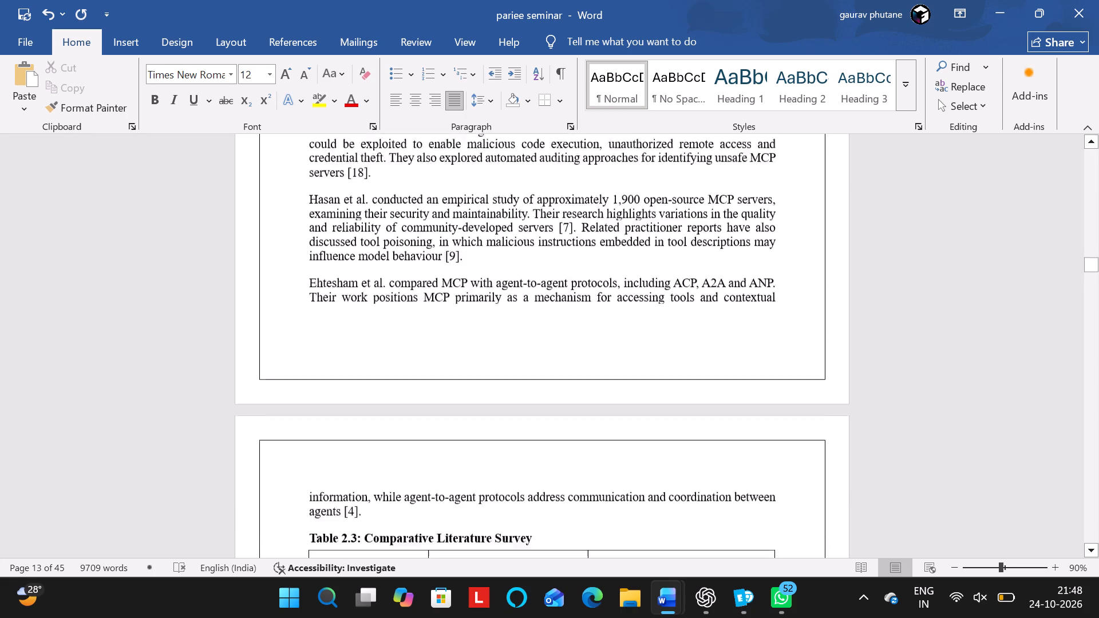
{"action": "scroll", "coordinate": [393, 451], "scroll_direction": "down", "scroll_amount": 1}
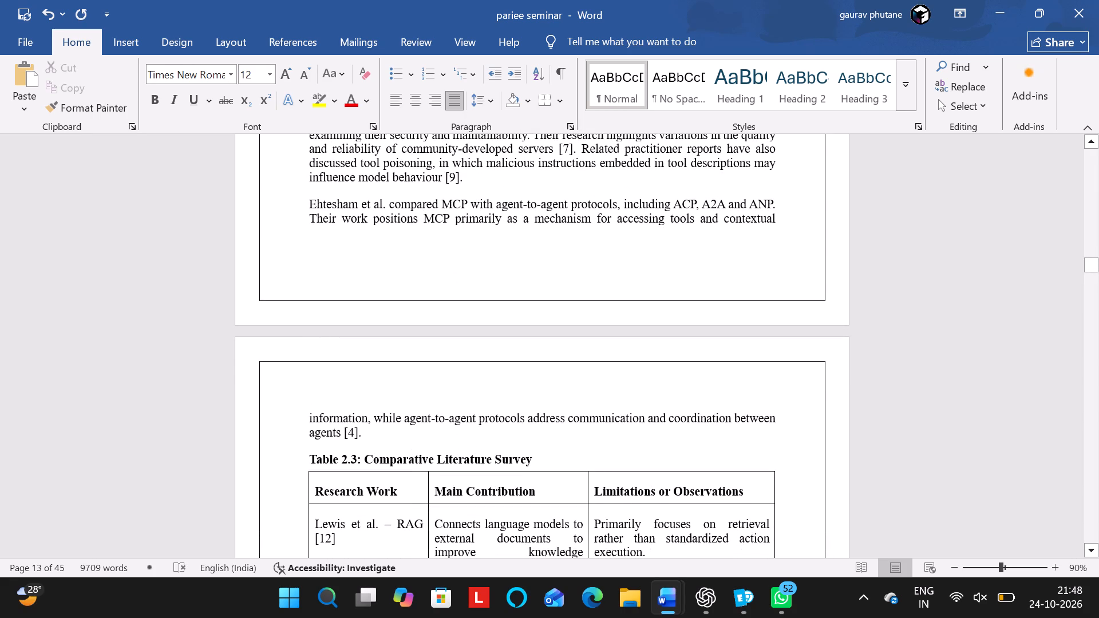
{"action": "scroll", "coordinate": [320, 419], "scroll_direction": "down", "scroll_amount": 1}
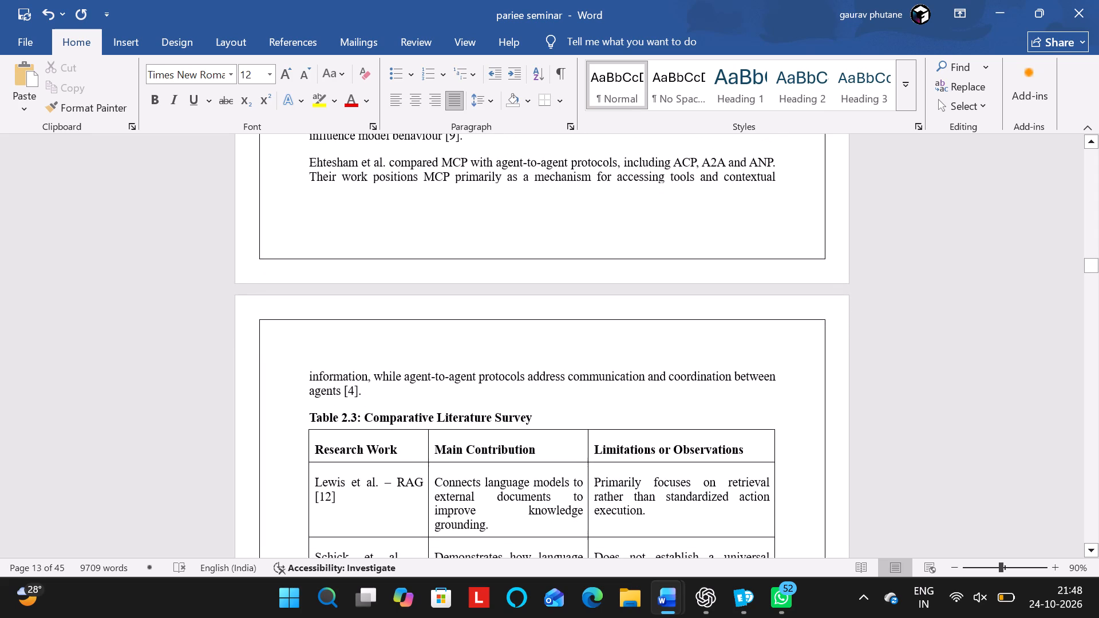
{"action": "scroll", "coordinate": [320, 419], "scroll_direction": "up", "scroll_amount": 1}
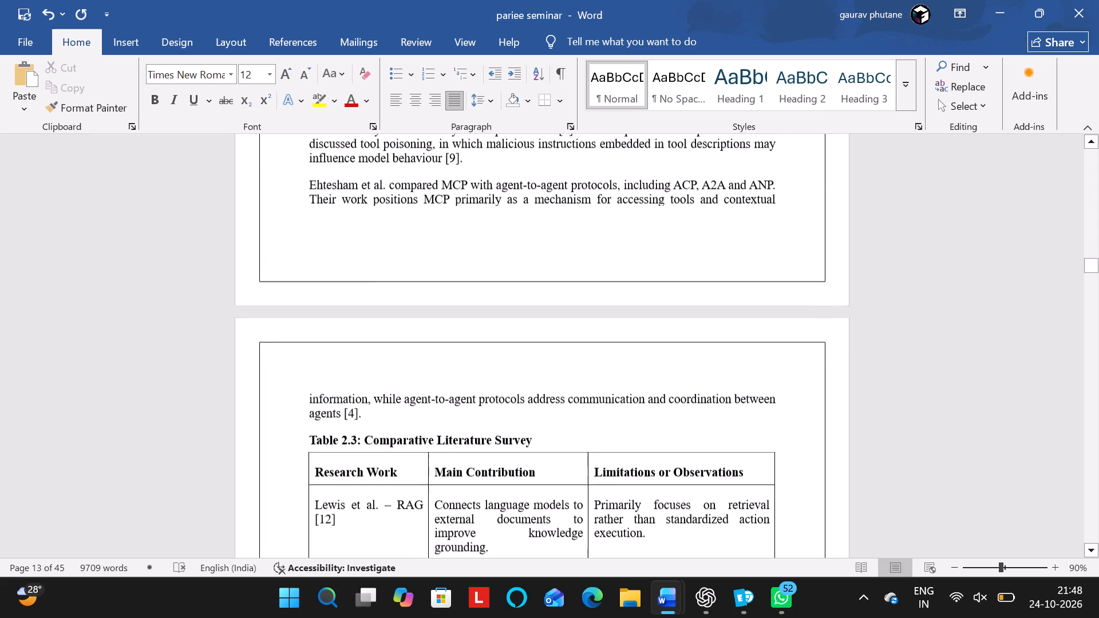
{"action": "scroll", "coordinate": [320, 419], "scroll_direction": "up", "scroll_amount": 1}
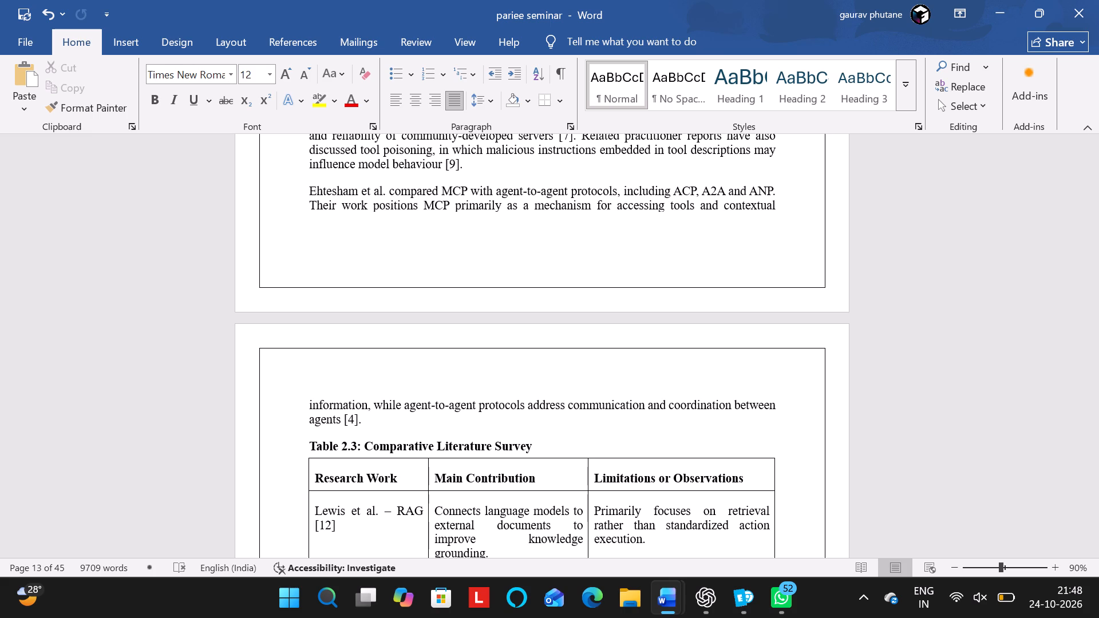
{"action": "scroll", "coordinate": [320, 419], "scroll_direction": "down", "scroll_amount": 1}
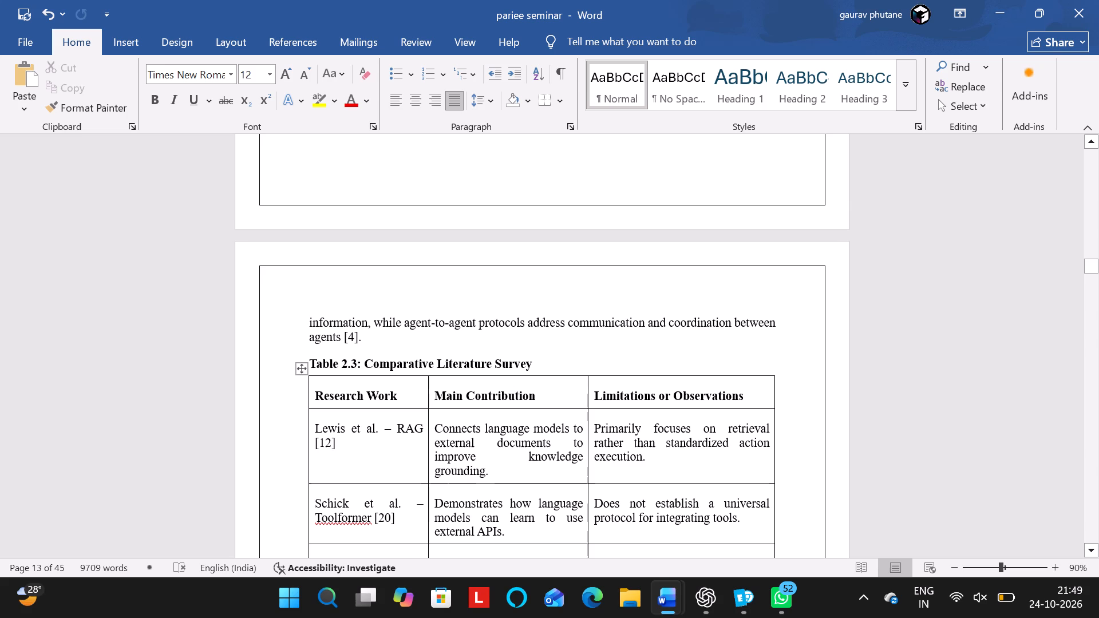
{"action": "left_click", "coordinate": [387, 362]}
{"action": "left_click", "coordinate": [413, 102]}
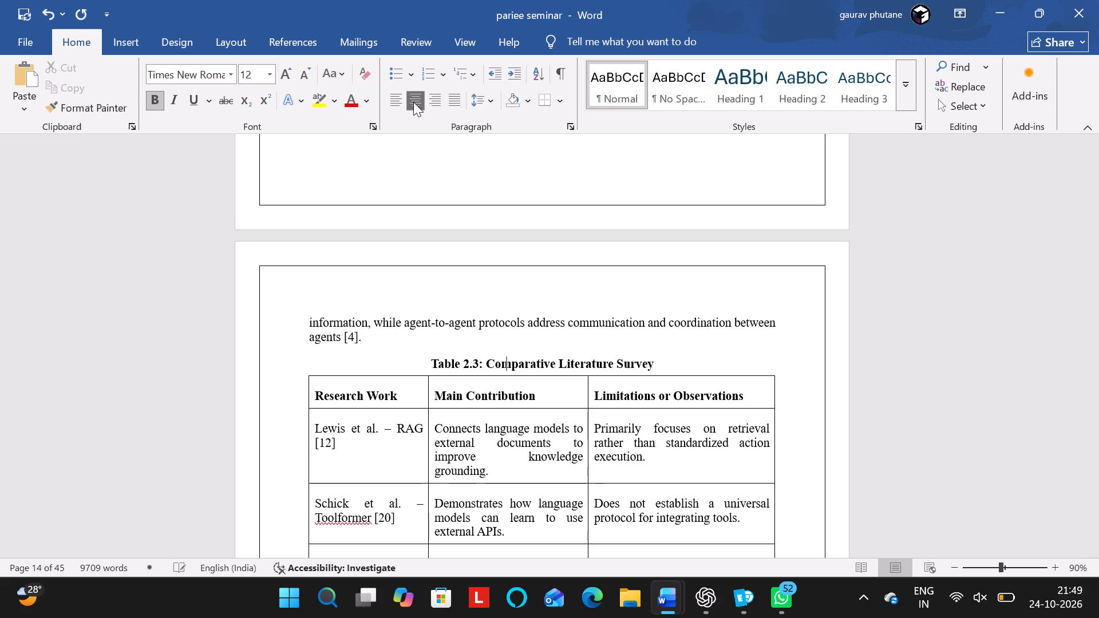
{"action": "left_click", "coordinate": [489, 101]}
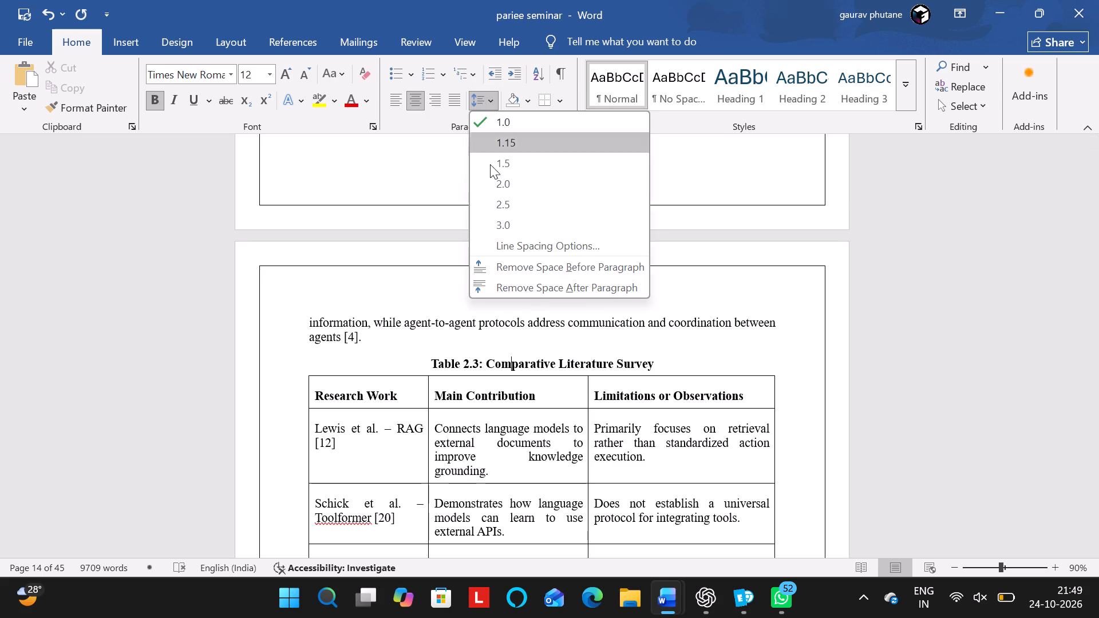
{"action": "left_click", "coordinate": [505, 164]}
{"action": "scroll", "coordinate": [490, 273], "scroll_direction": "down", "scroll_amount": 1}
{"action": "left_click_drag", "start_coordinate": [315, 282], "coordinate": [531, 549]}
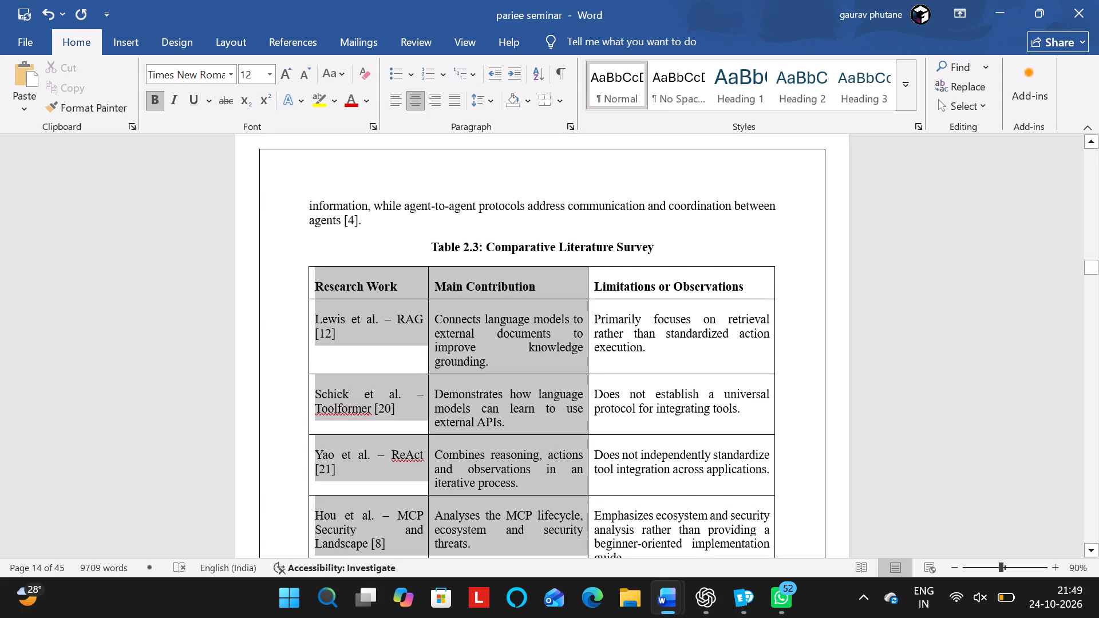
{"action": "left_click_drag", "start_coordinate": [531, 549], "coordinate": [647, 346]}
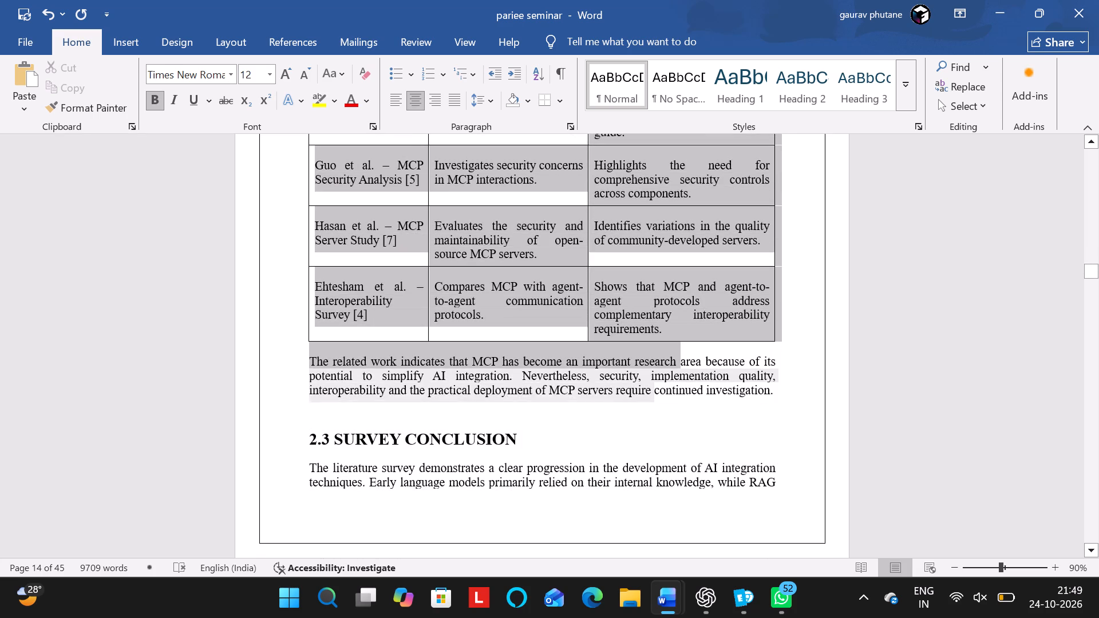
{"action": "left_click_drag", "start_coordinate": [647, 346], "coordinate": [645, 315]}
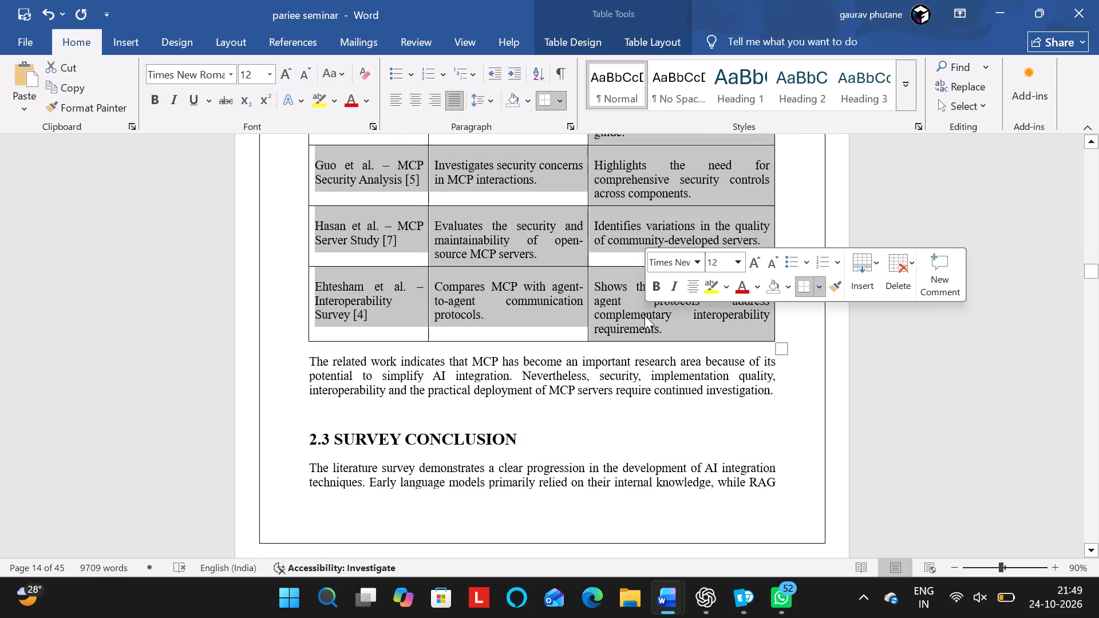
{"action": "key", "text": "ctrl+c"}
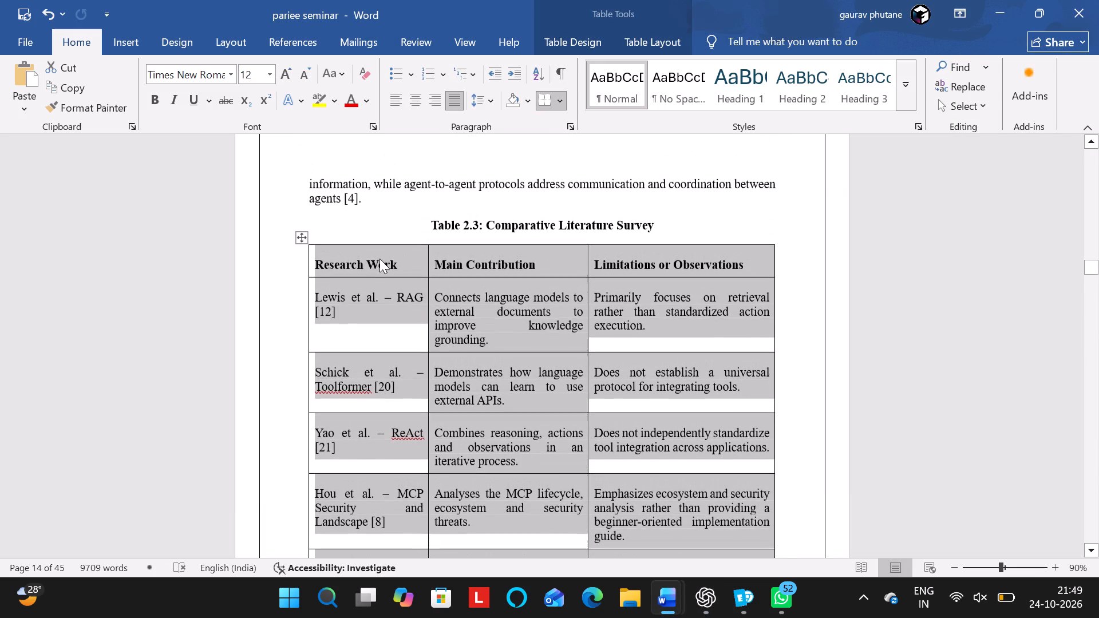
{"action": "left_click", "coordinate": [379, 259]}
{"action": "left_click_drag", "start_coordinate": [315, 257], "coordinate": [630, 377]}
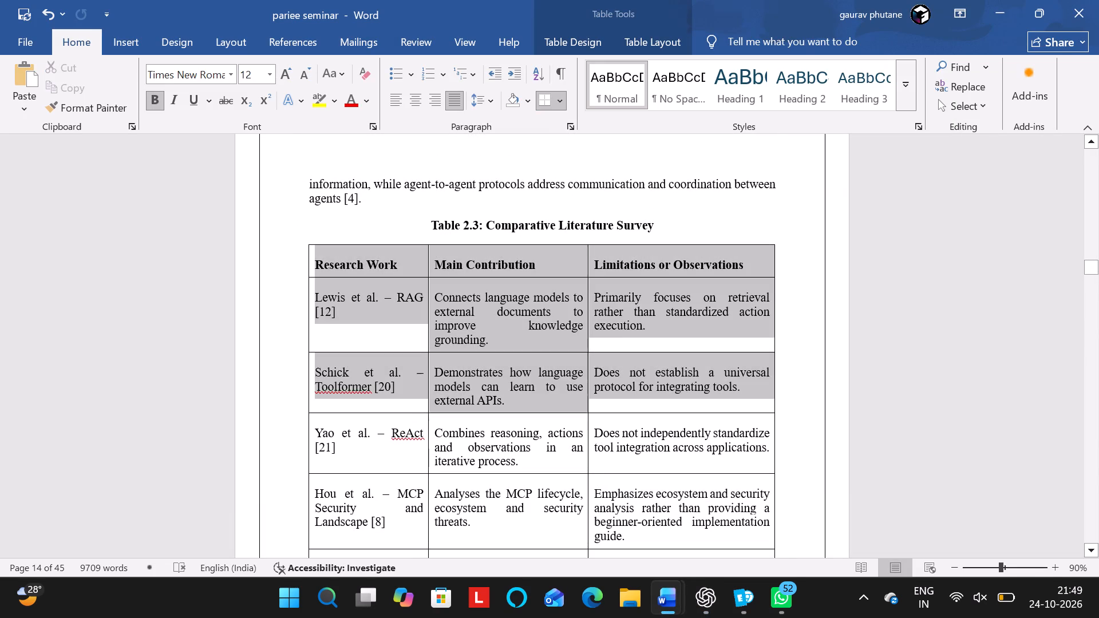
{"action": "left_click_drag", "start_coordinate": [630, 377], "coordinate": [623, 260]}
{"action": "key", "text": "ctrl+v"}
Set the font of the whole pasted Table 2.3 to Times New Roman.
{"action": "scroll", "coordinate": [623, 260], "scroll_direction": "up", "scroll_amount": 1}
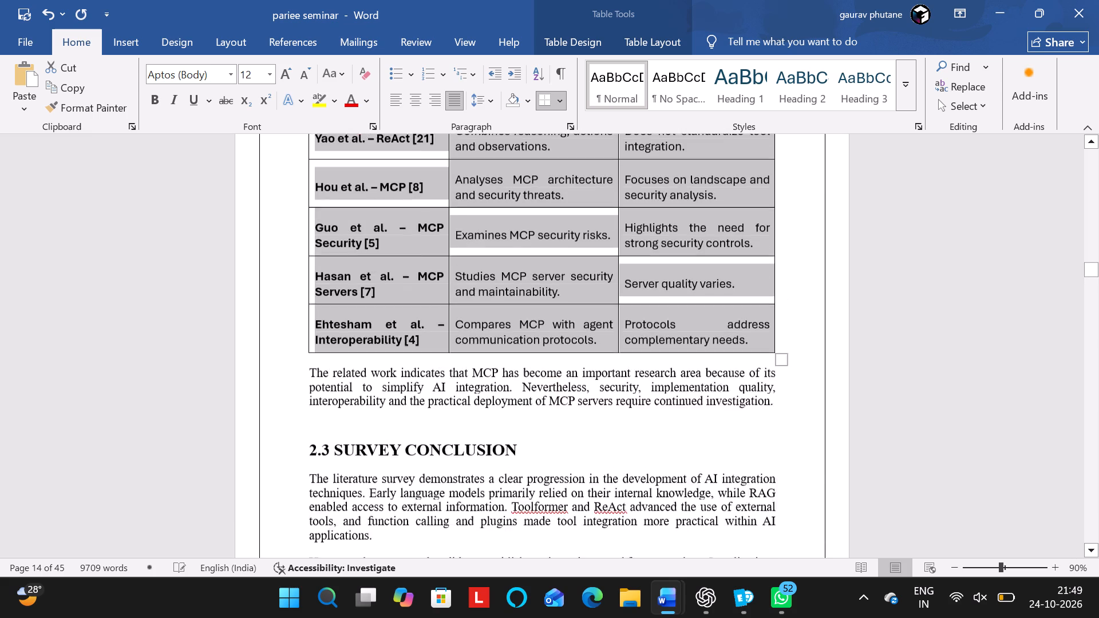
{"action": "scroll", "coordinate": [623, 260], "scroll_direction": "up", "scroll_amount": 2}
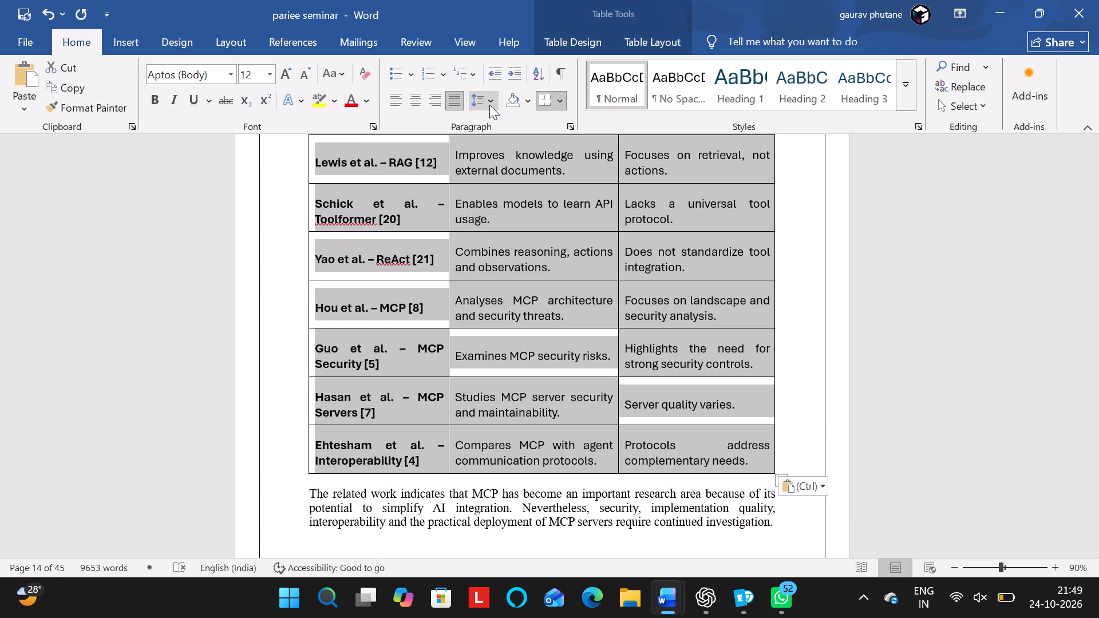
{"action": "left_click", "coordinate": [214, 72]}
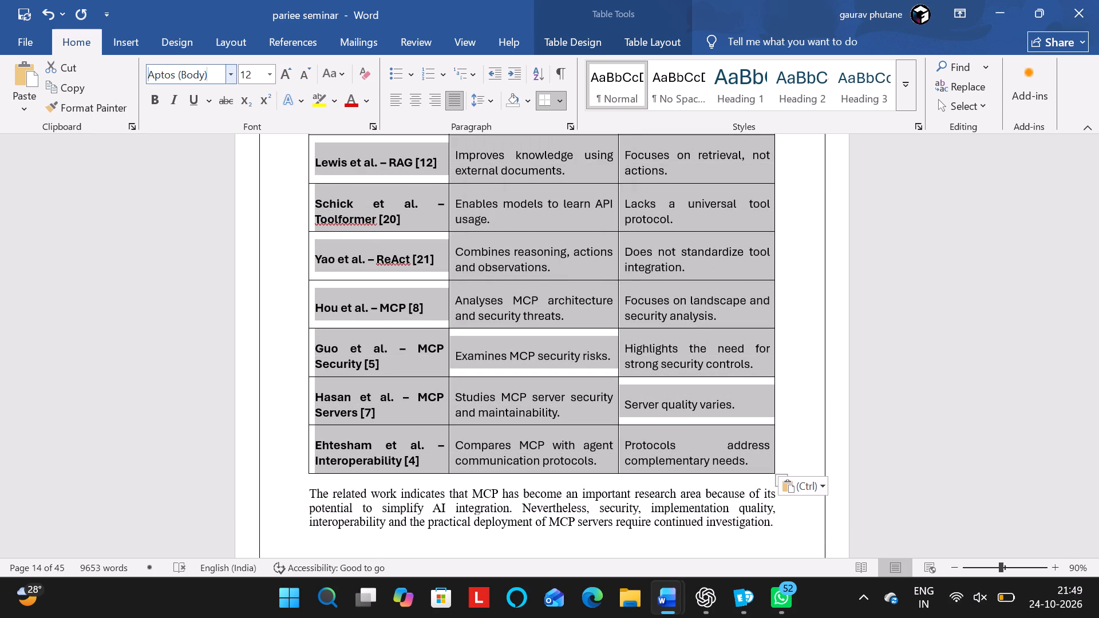
{"action": "type", "text": "time"}
{"action": "key", "text": "Return"}
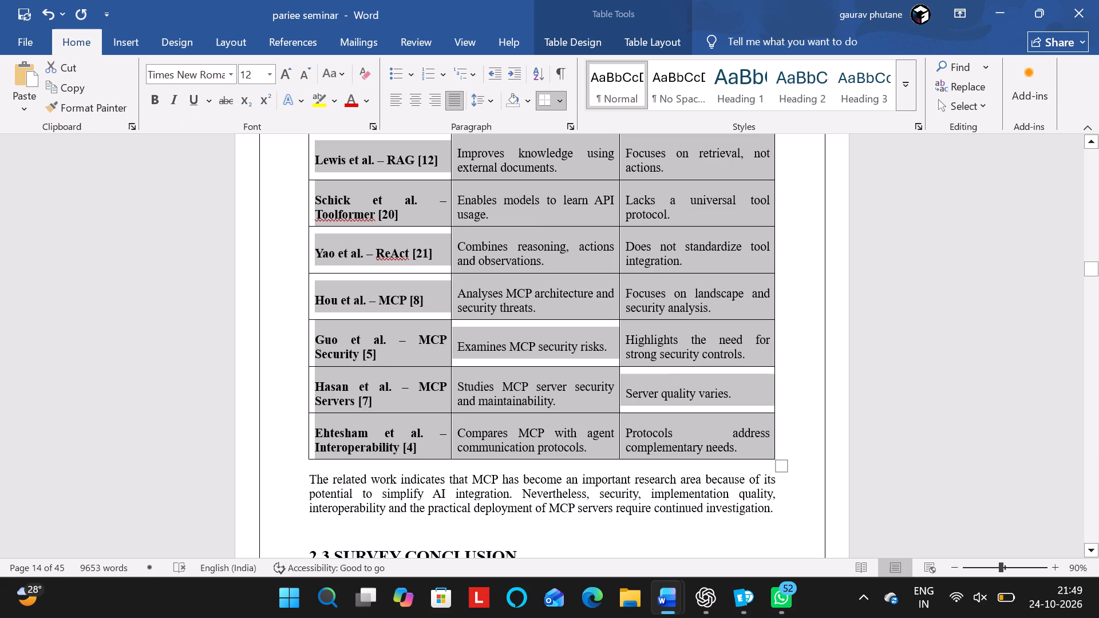
Remove the space before paragraphs in all Table 2.3 cells.
{"action": "left_click", "coordinate": [484, 108]}
{"action": "left_click", "coordinate": [481, 264]}
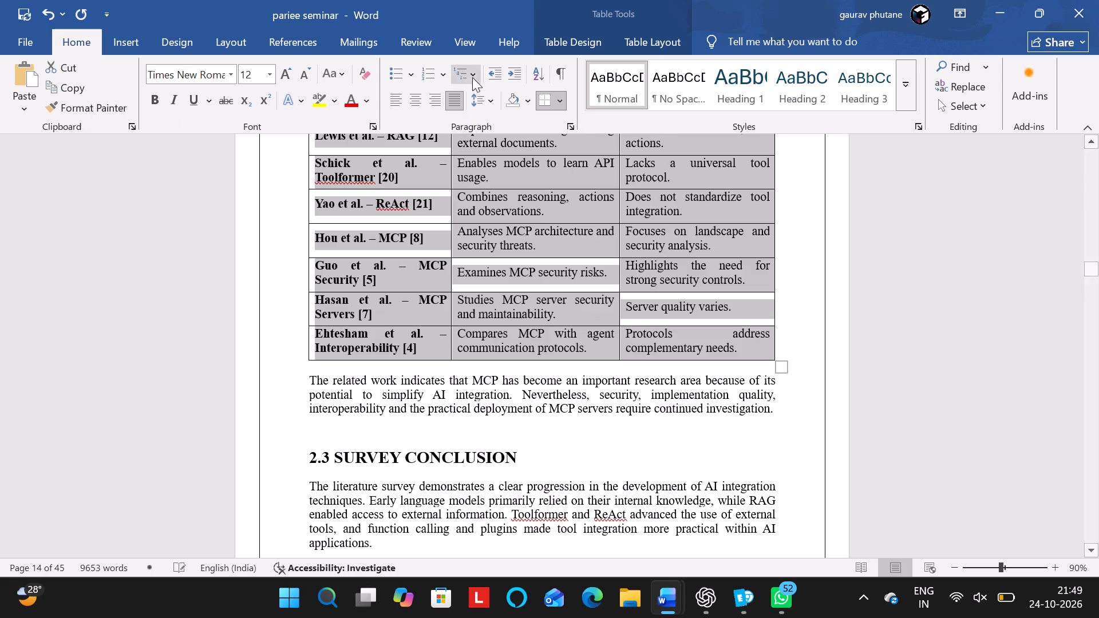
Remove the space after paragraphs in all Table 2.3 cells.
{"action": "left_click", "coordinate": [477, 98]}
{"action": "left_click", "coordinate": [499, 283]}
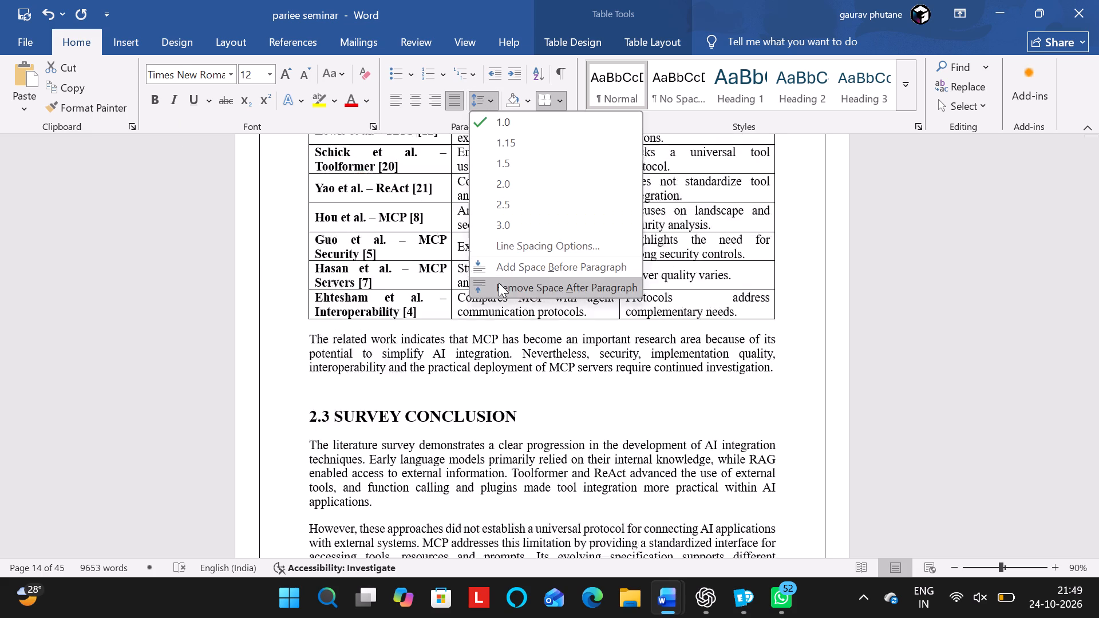
Set the paragraph spacing of all Table 2.3 cells to 3 pt before and 3 pt after.
{"action": "left_click", "coordinate": [477, 97]}
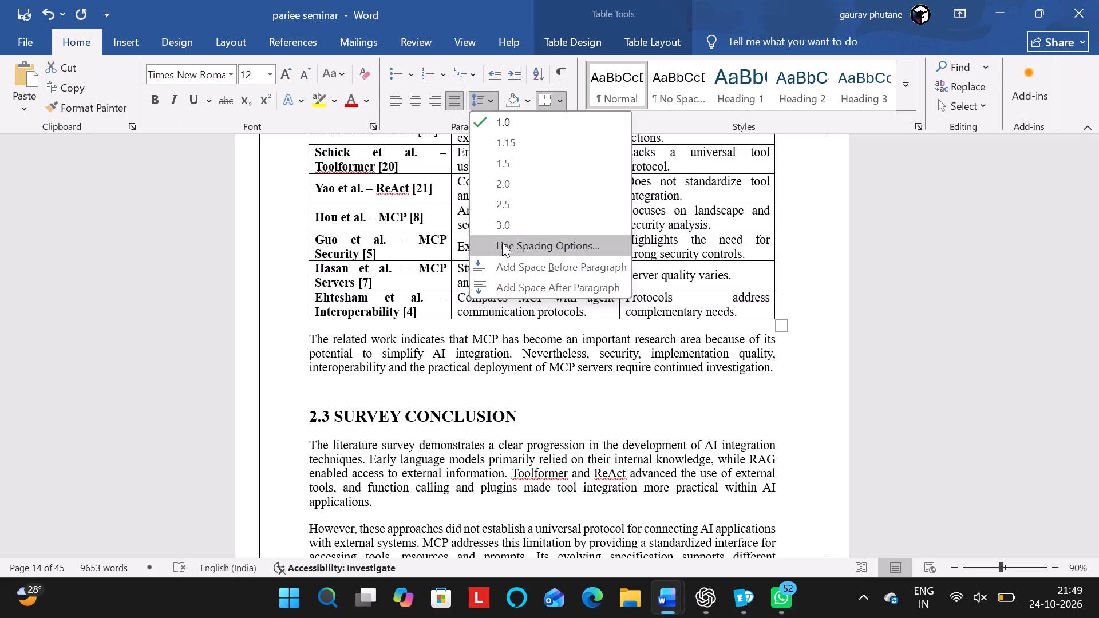
{"action": "left_click", "coordinate": [502, 243]}
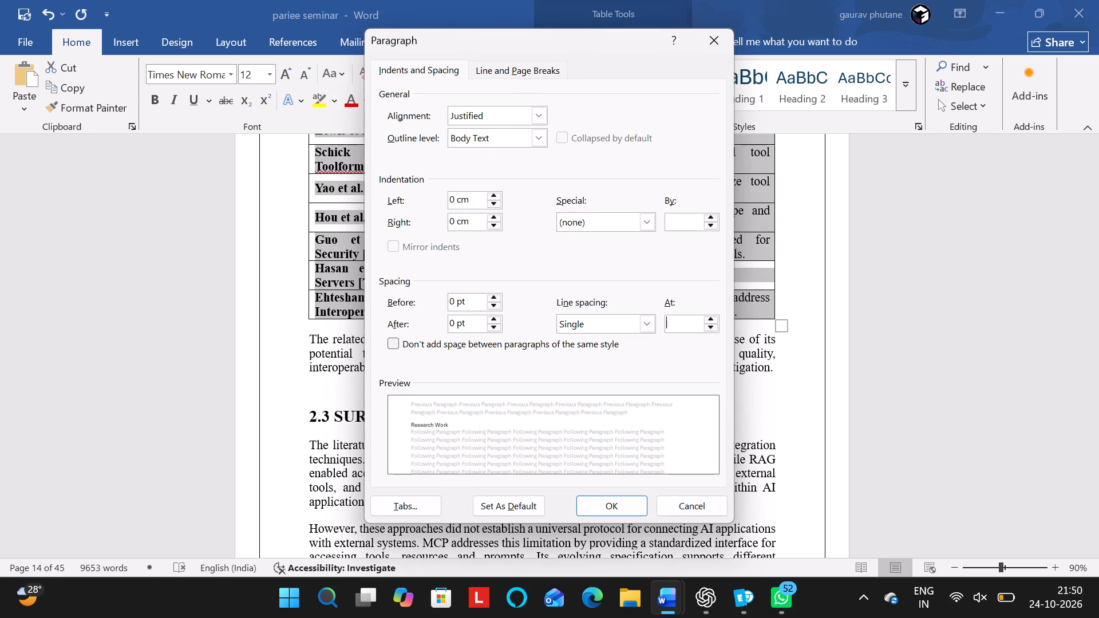
{"action": "left_click", "coordinate": [452, 298]}
{"action": "key", "text": "3"}
{"action": "left_click", "coordinate": [454, 322]}
{"action": "key", "text": "3"}
{"action": "left_click", "coordinate": [587, 506]}
{"action": "left_click", "coordinate": [628, 400]}
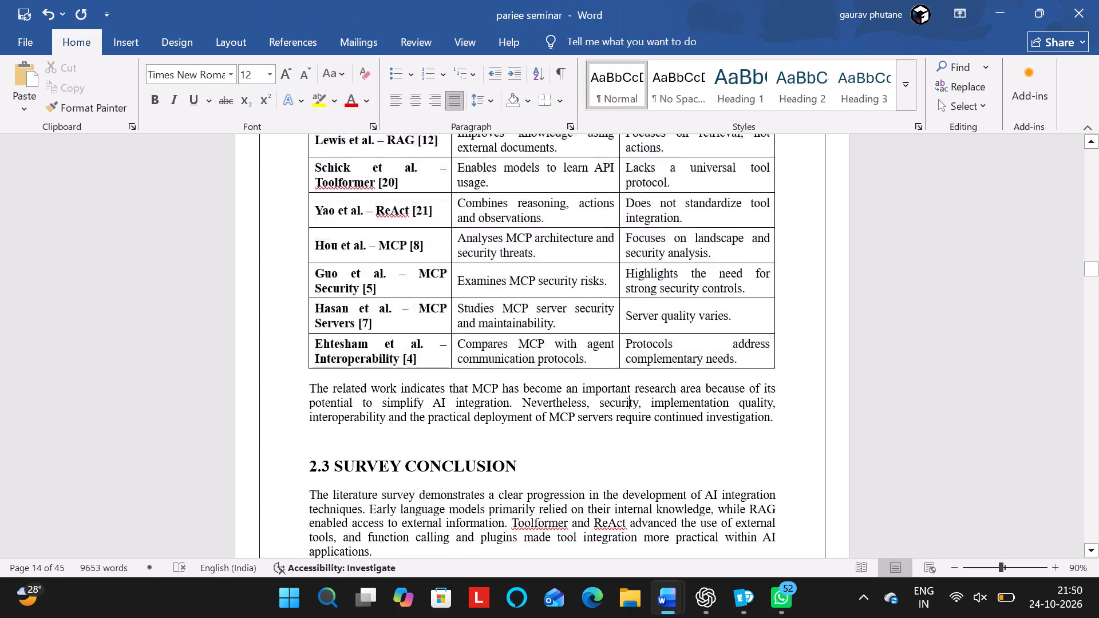
Center the text of the Research Work entries below the header in Table 2.3.
{"action": "scroll", "coordinate": [628, 400], "scroll_direction": "up", "scroll_amount": 1}
{"action": "scroll", "coordinate": [628, 400], "scroll_direction": "down", "scroll_amount": 1}
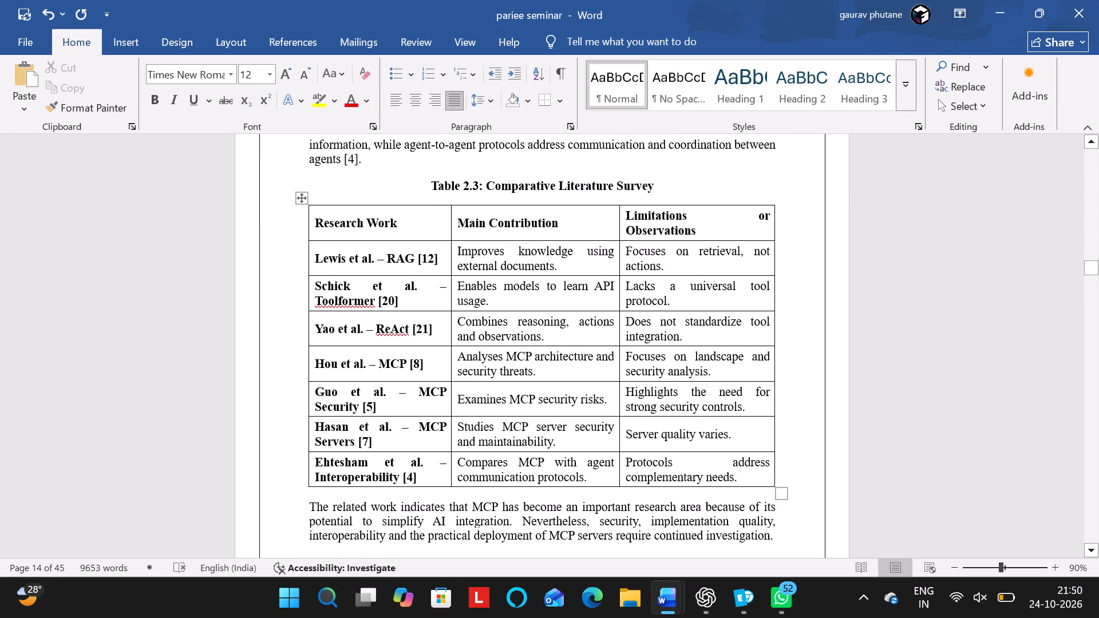
{"action": "left_click_drag", "start_coordinate": [317, 255], "coordinate": [443, 477]}
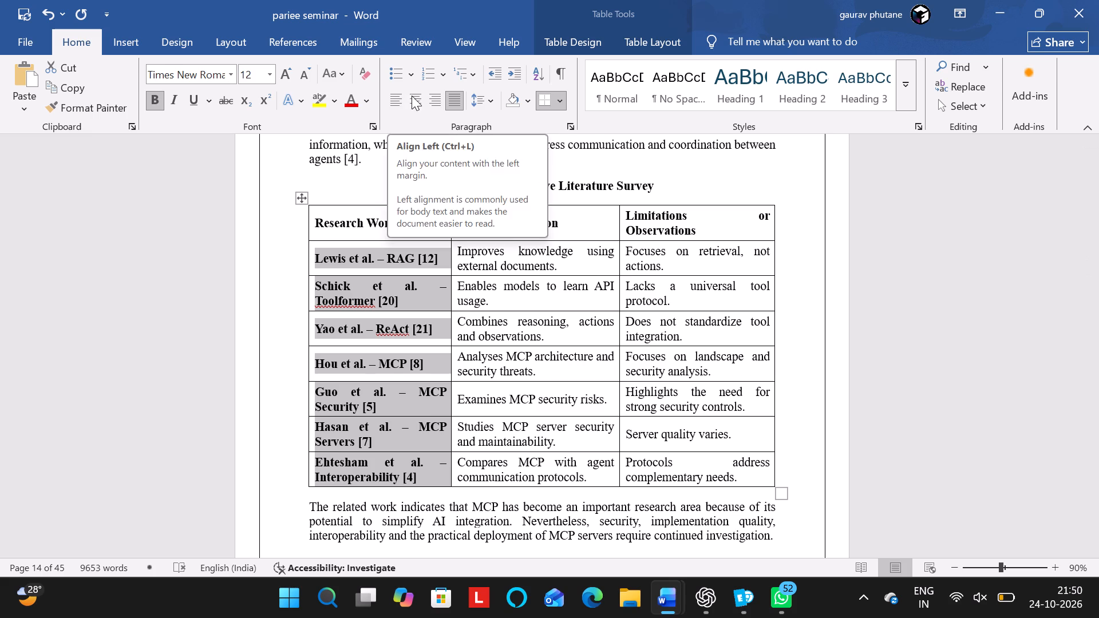
{"action": "left_click", "coordinate": [679, 329]}
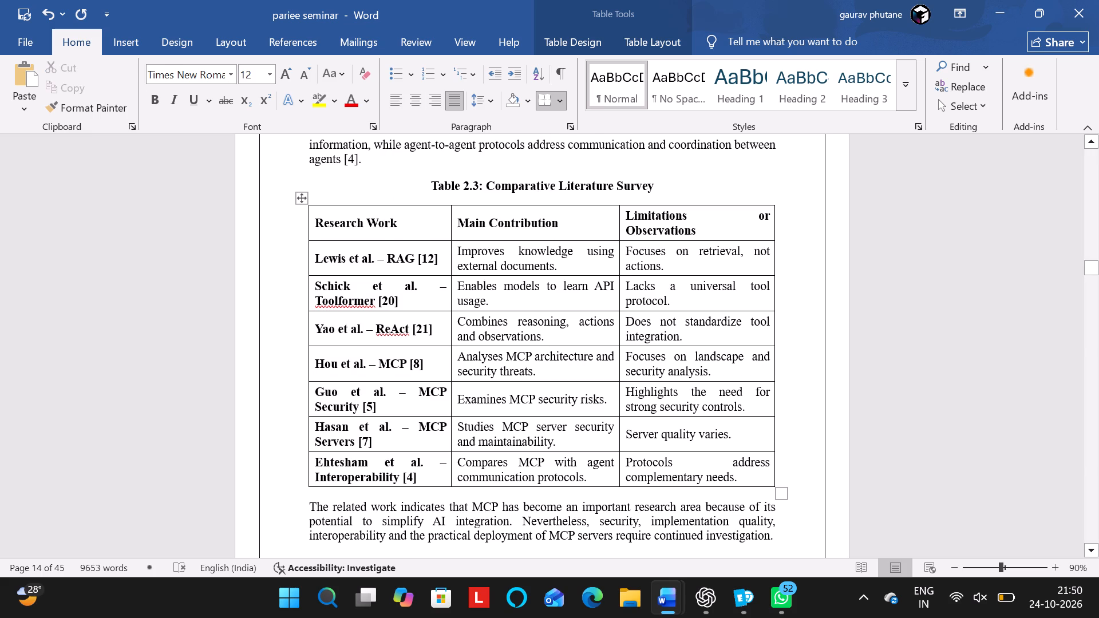
{"action": "left_click_drag", "start_coordinate": [314, 250], "coordinate": [445, 470]}
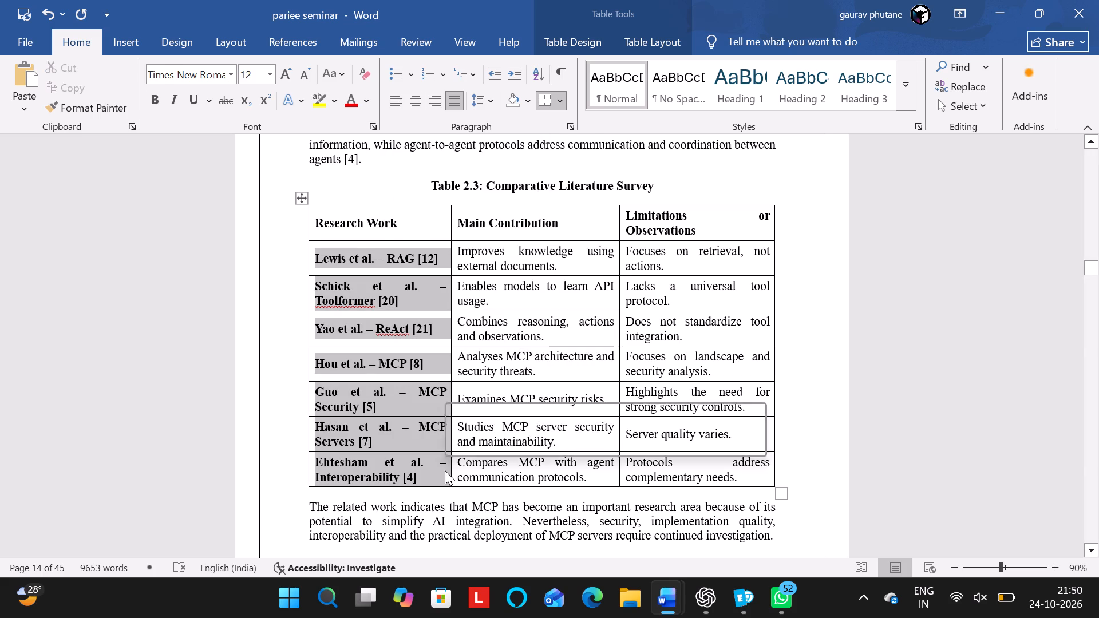
{"action": "left_click", "coordinate": [412, 106]}
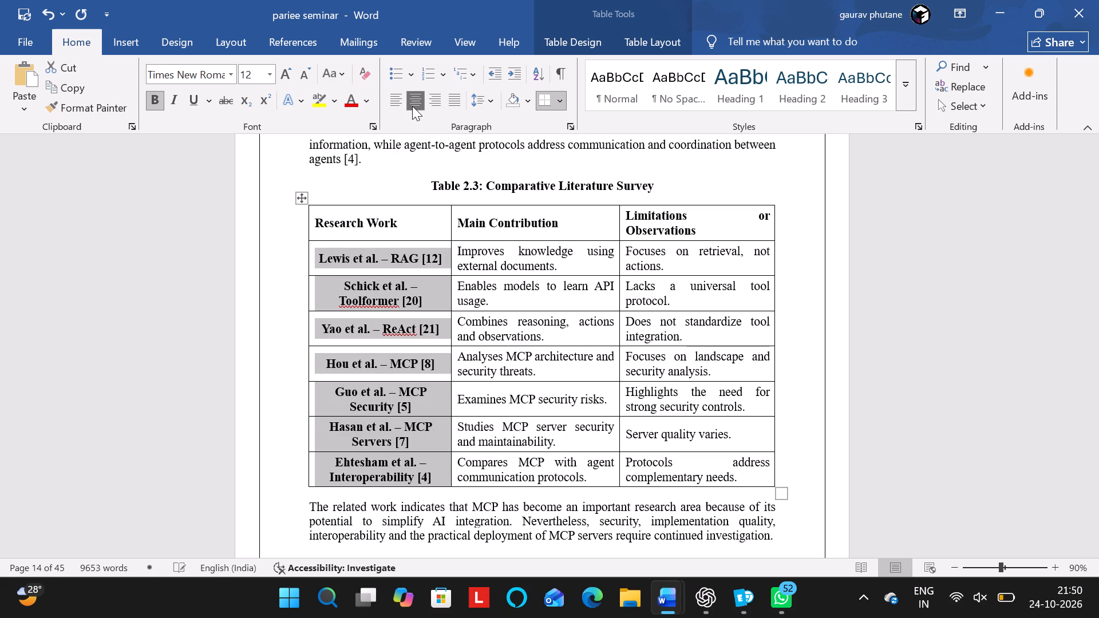
{"action": "left_click", "coordinate": [465, 365]}
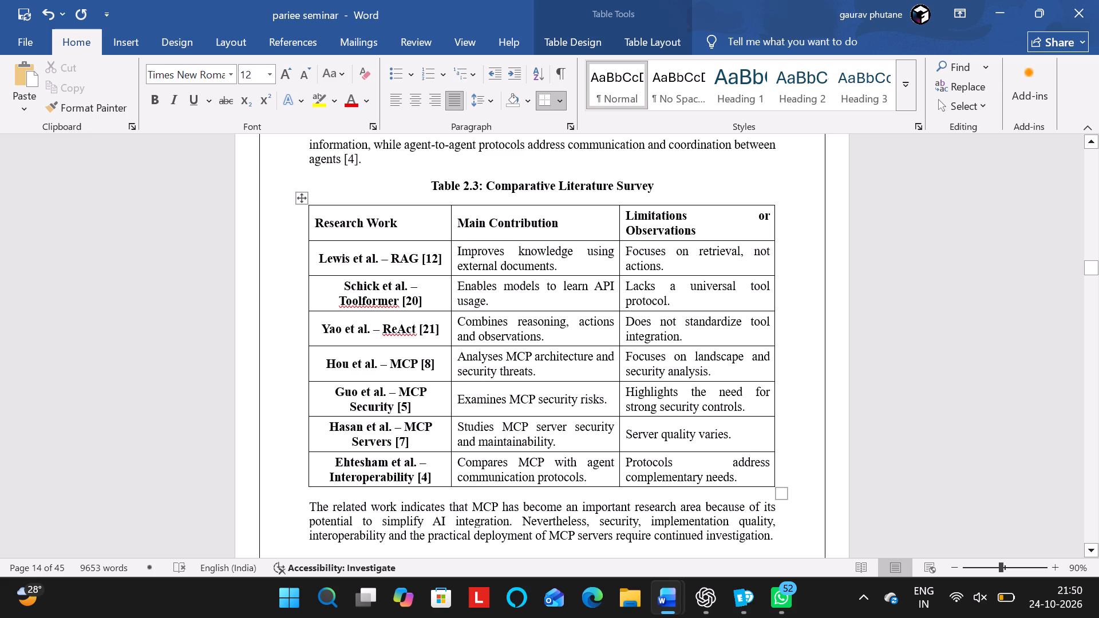
Center the three column headings in the header row of Table 2.3.
{"action": "scroll", "coordinate": [373, 375], "scroll_direction": "up", "scroll_amount": 1}
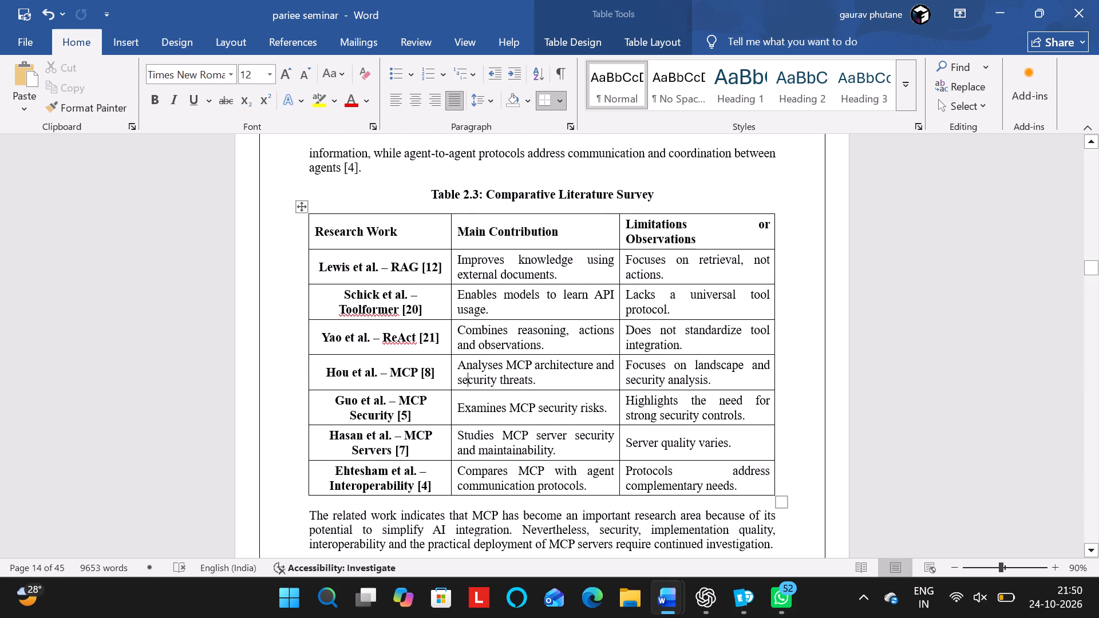
{"action": "left_click_drag", "start_coordinate": [319, 234], "coordinate": [642, 240]}
{"action": "left_click", "coordinate": [412, 101]}
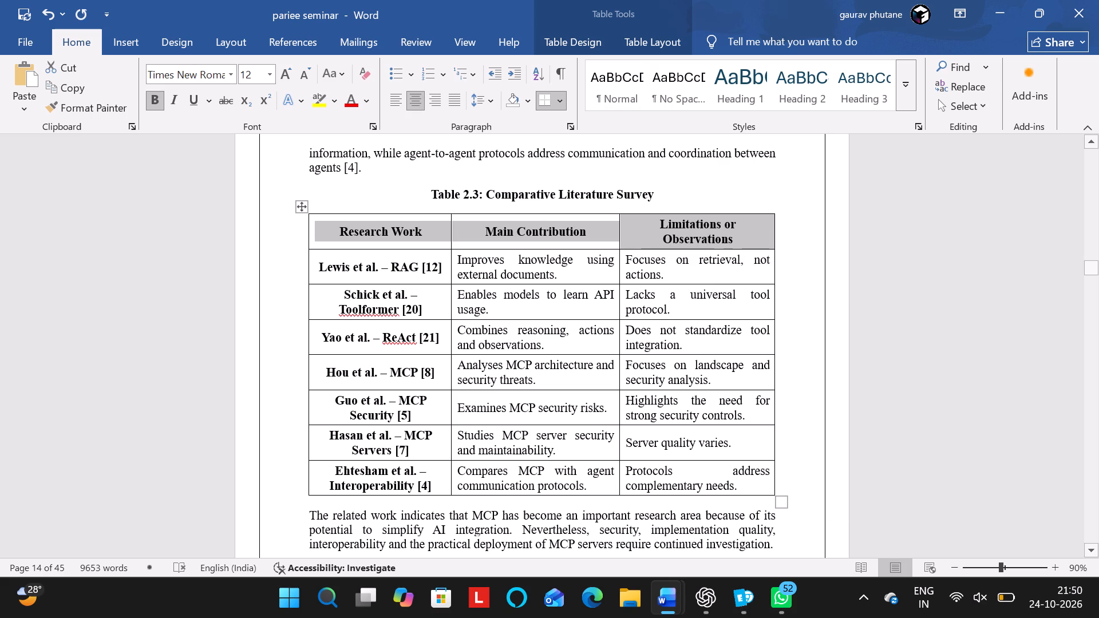
{"action": "left_click", "coordinate": [605, 316]}
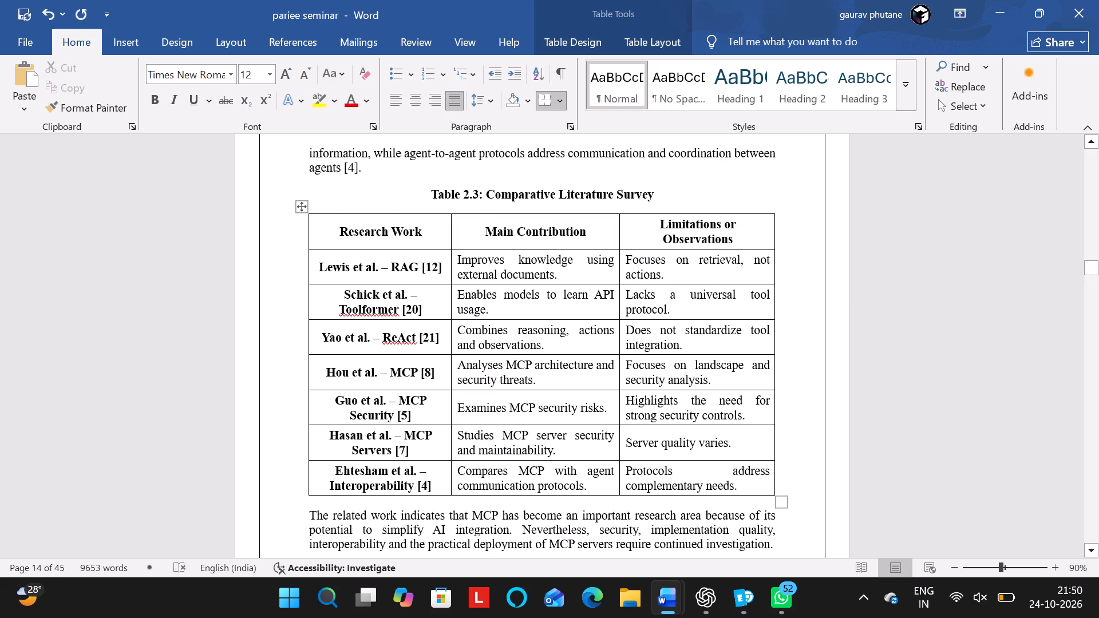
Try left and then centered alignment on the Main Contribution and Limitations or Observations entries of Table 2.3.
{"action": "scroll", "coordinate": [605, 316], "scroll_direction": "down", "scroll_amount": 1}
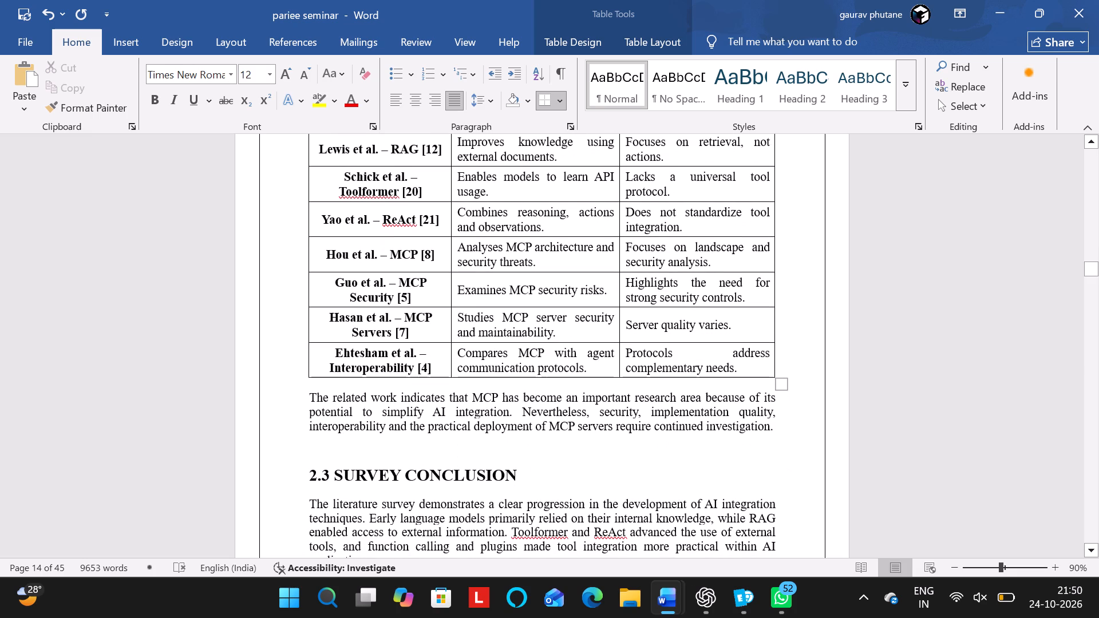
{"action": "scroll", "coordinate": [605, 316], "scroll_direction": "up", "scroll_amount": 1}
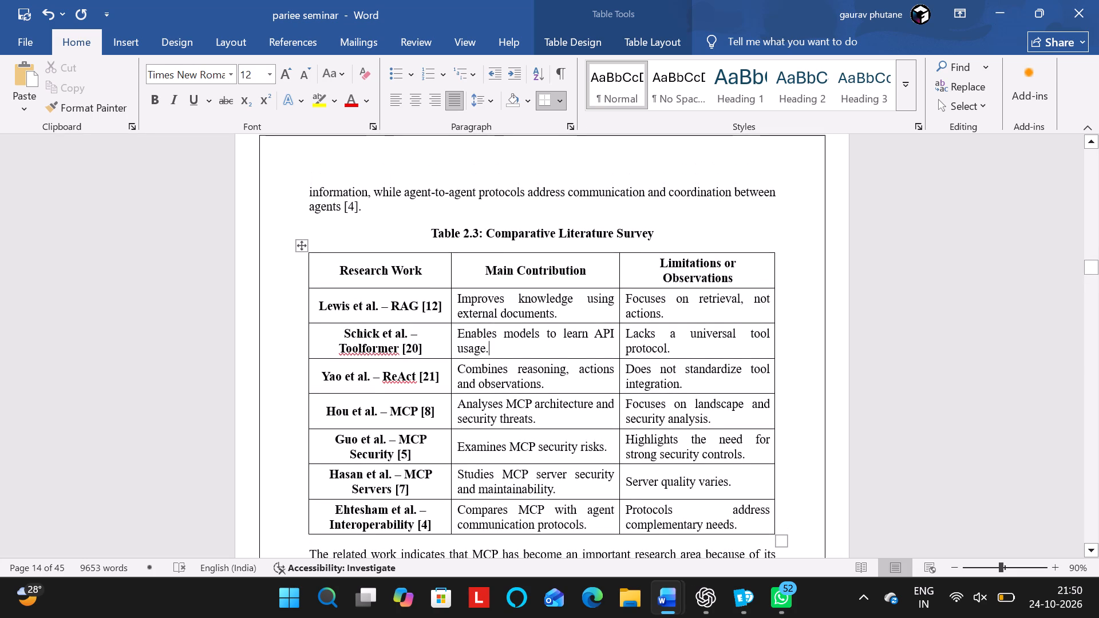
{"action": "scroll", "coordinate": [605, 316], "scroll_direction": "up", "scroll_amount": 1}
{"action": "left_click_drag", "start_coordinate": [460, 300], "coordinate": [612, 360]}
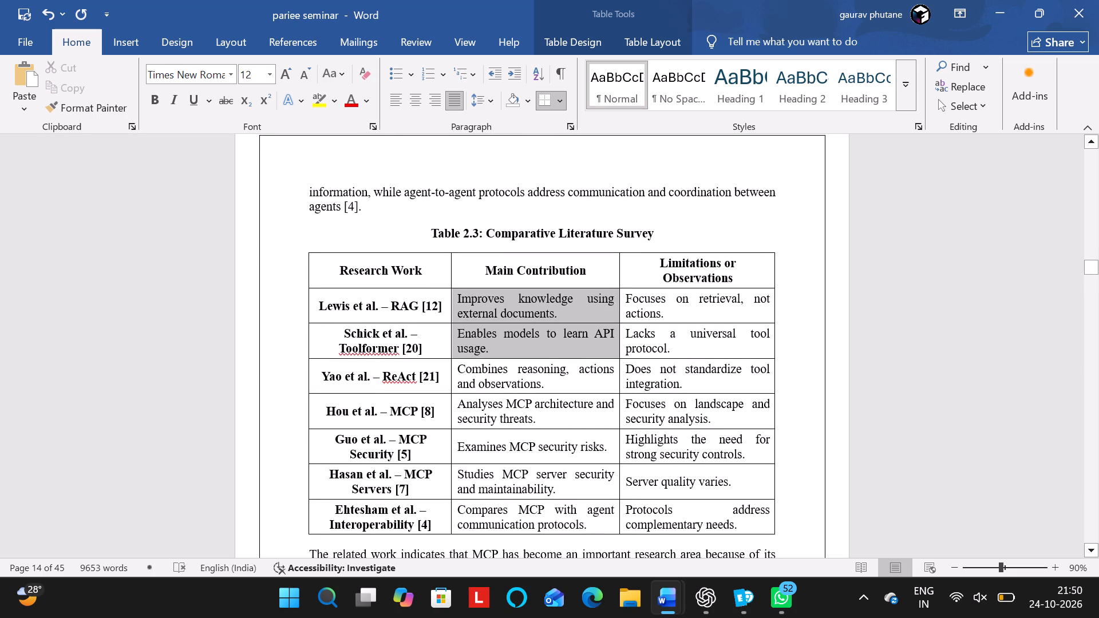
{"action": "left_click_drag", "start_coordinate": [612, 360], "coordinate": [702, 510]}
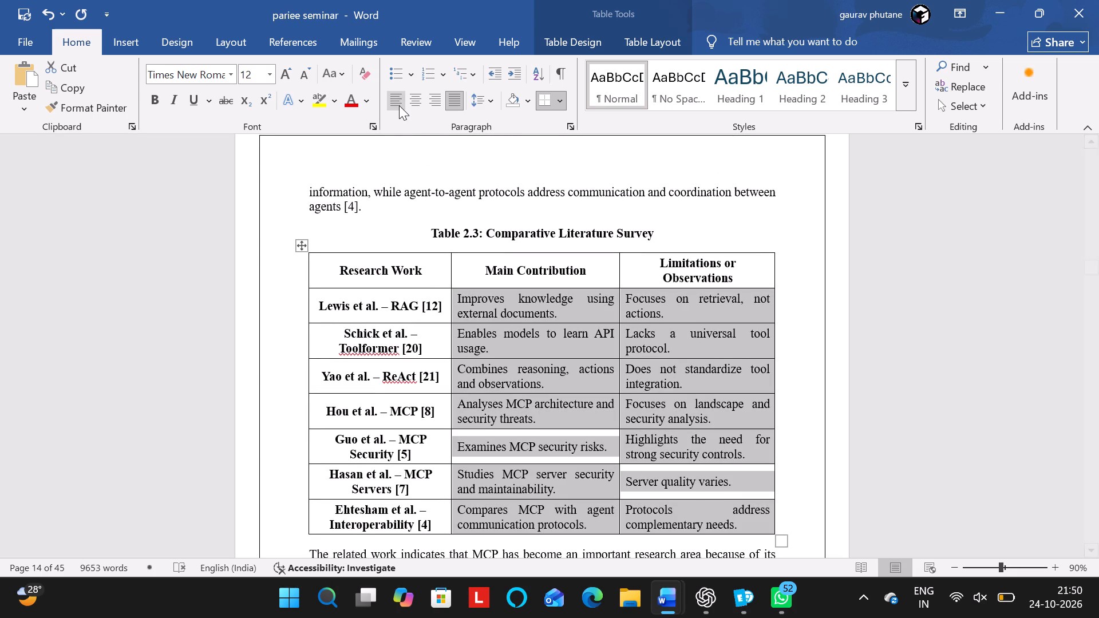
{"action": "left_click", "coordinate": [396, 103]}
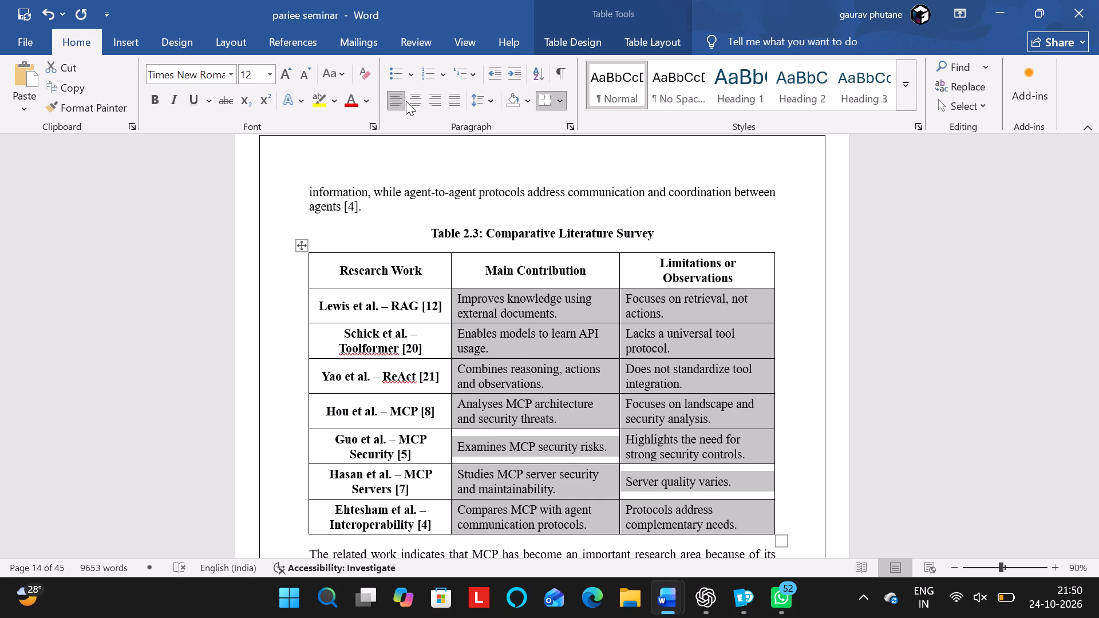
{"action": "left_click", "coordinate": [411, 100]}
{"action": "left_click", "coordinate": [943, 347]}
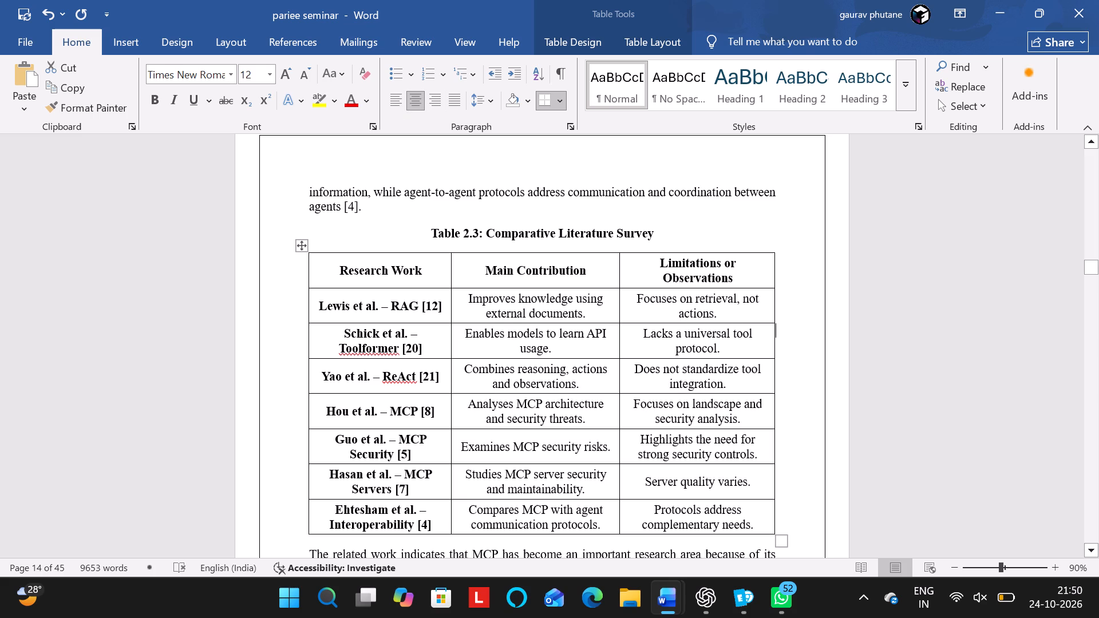
Left-align the entries below the header in Table 2.3's Main Contribution and Limitations or Observations columns.
{"action": "scroll", "coordinate": [673, 364], "scroll_direction": "down", "scroll_amount": 1}
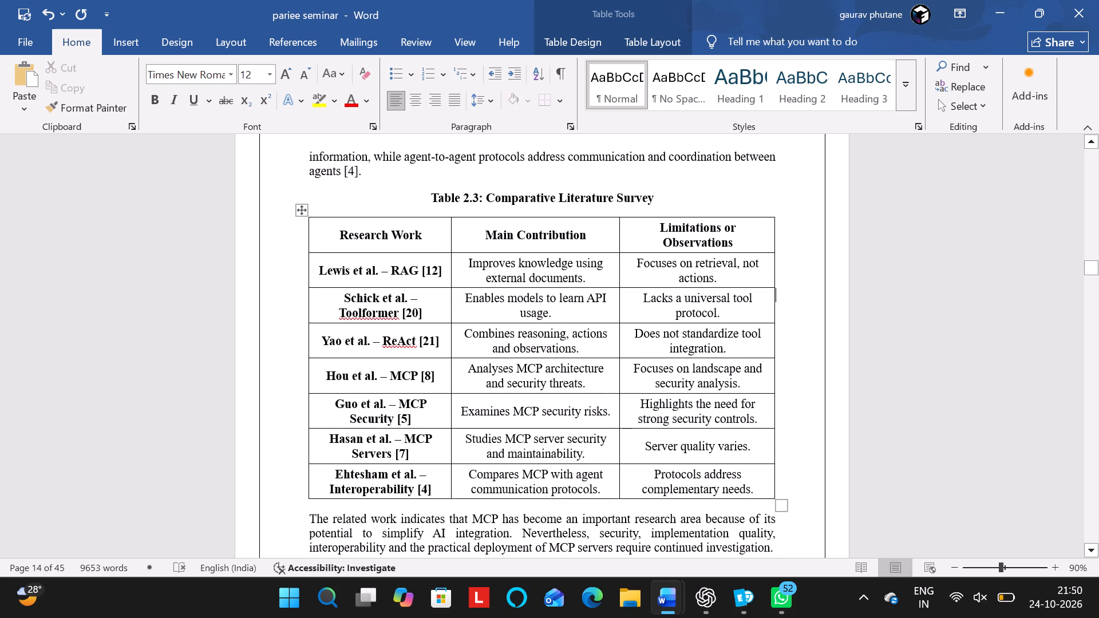
{"action": "left_click_drag", "start_coordinate": [461, 266], "coordinate": [692, 477]}
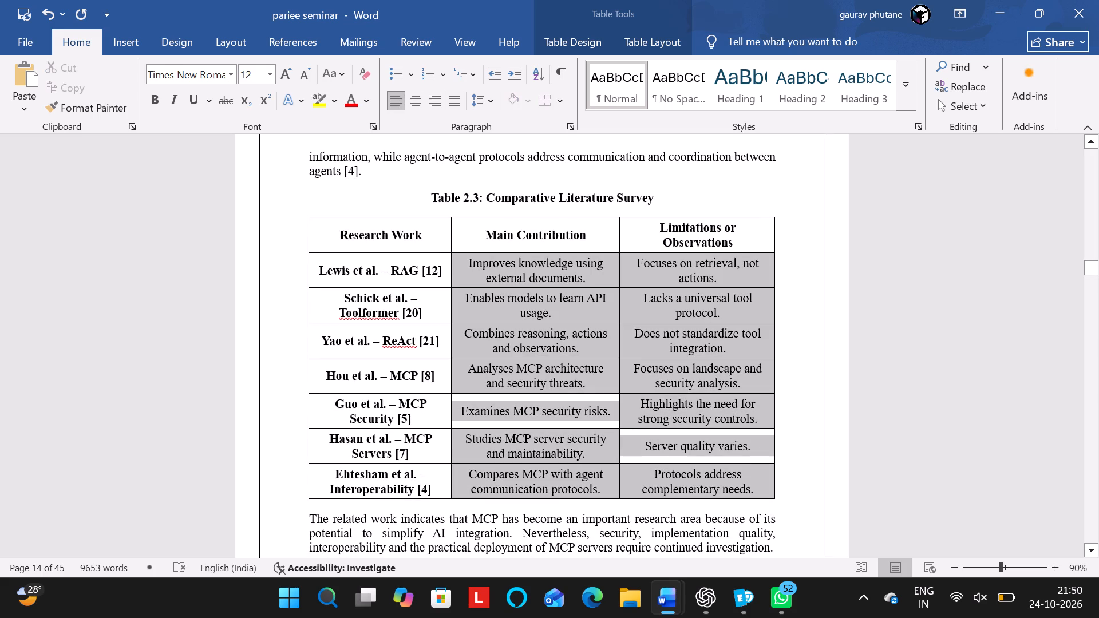
{"action": "left_click_drag", "start_coordinate": [692, 477], "coordinate": [691, 478]}
{"action": "left_click", "coordinate": [392, 106]}
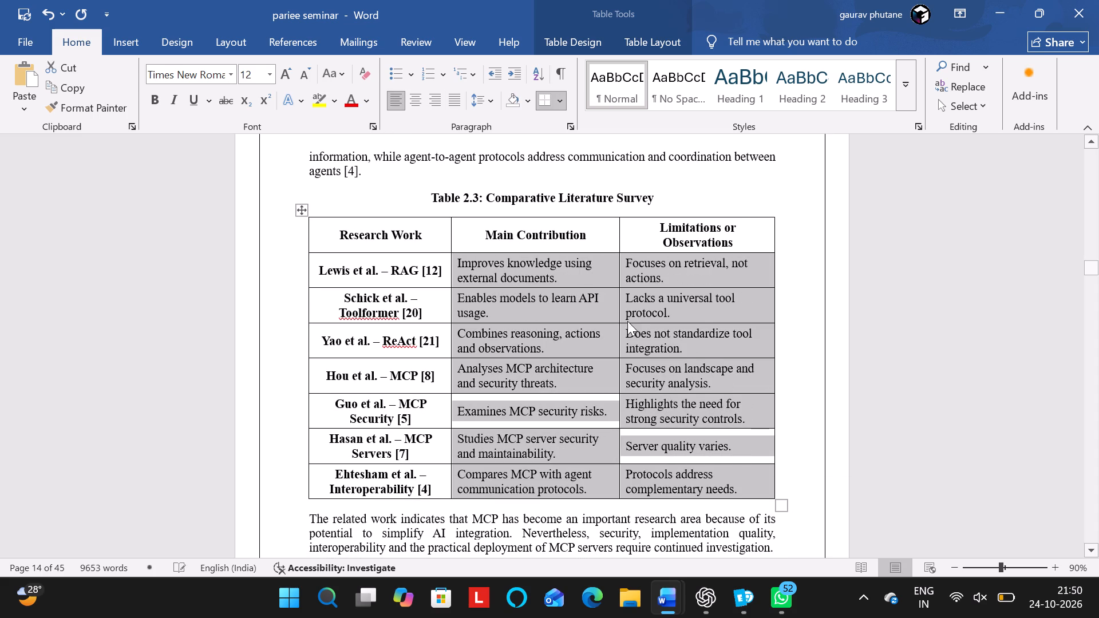
{"action": "left_click", "coordinate": [917, 394]}
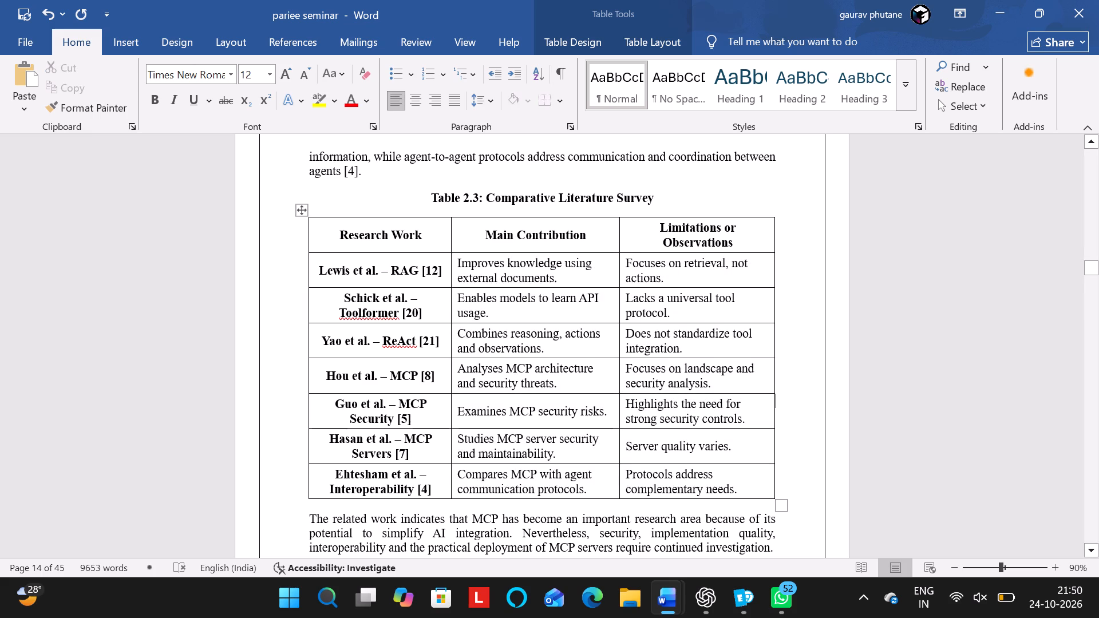
Remove the space before and after the empty paragraph above the 2.3 SURVEY CONCLUSION heading.
{"action": "scroll", "coordinate": [917, 394], "scroll_direction": "down", "scroll_amount": 2}
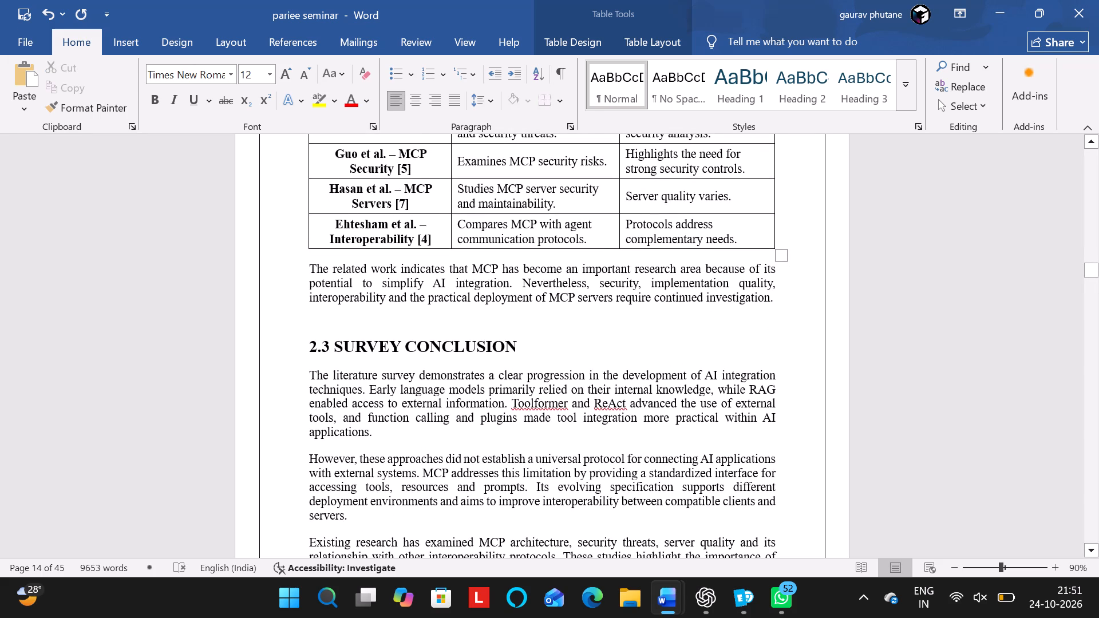
{"action": "left_click", "coordinate": [393, 310]}
{"action": "left_click", "coordinate": [482, 93]}
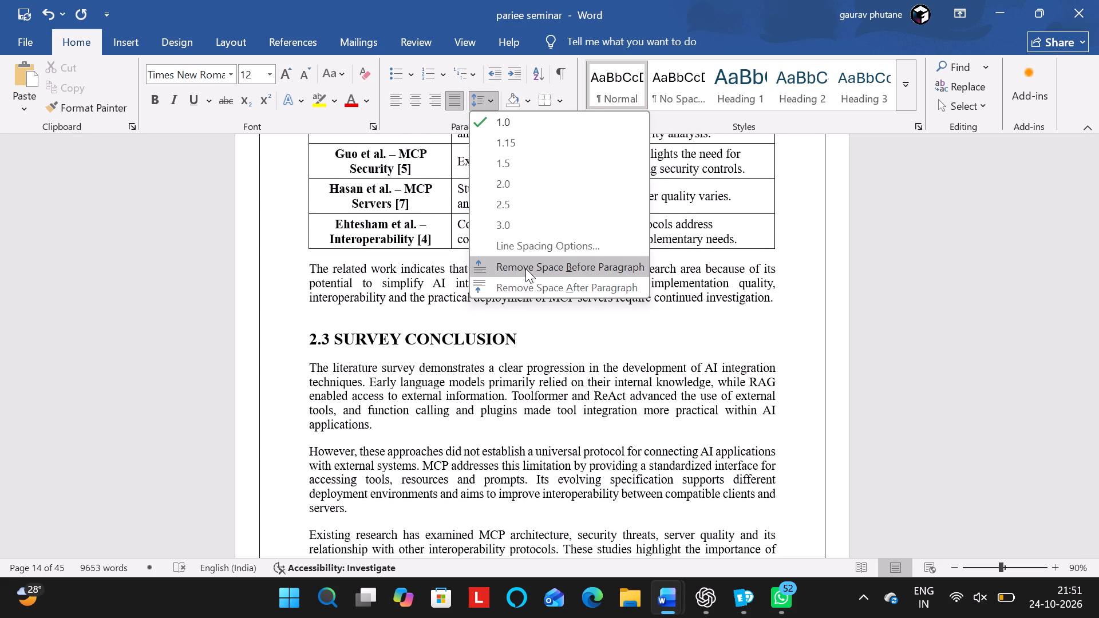
{"action": "left_click", "coordinate": [525, 268]}
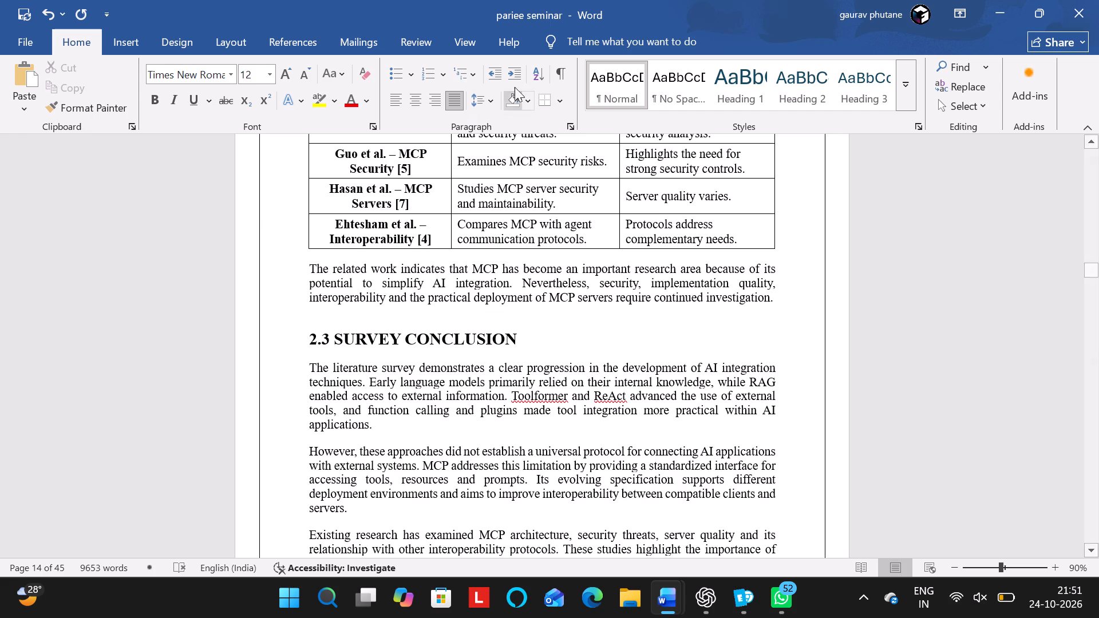
{"action": "left_click", "coordinate": [482, 96]}
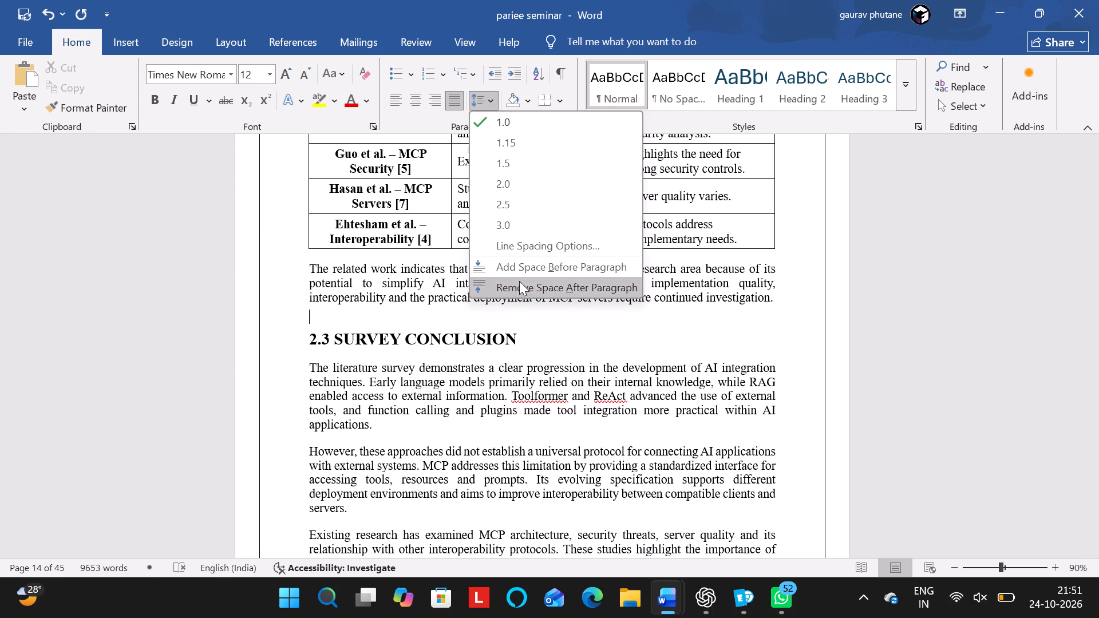
{"action": "left_click", "coordinate": [519, 281]}
Check the spacing of the empty paragraph above 2.2 RELATED WORK and compare it with the gap above 2.3 SURVEY CONCLUSION.
{"action": "scroll", "coordinate": [480, 322], "scroll_direction": "up", "scroll_amount": 2}
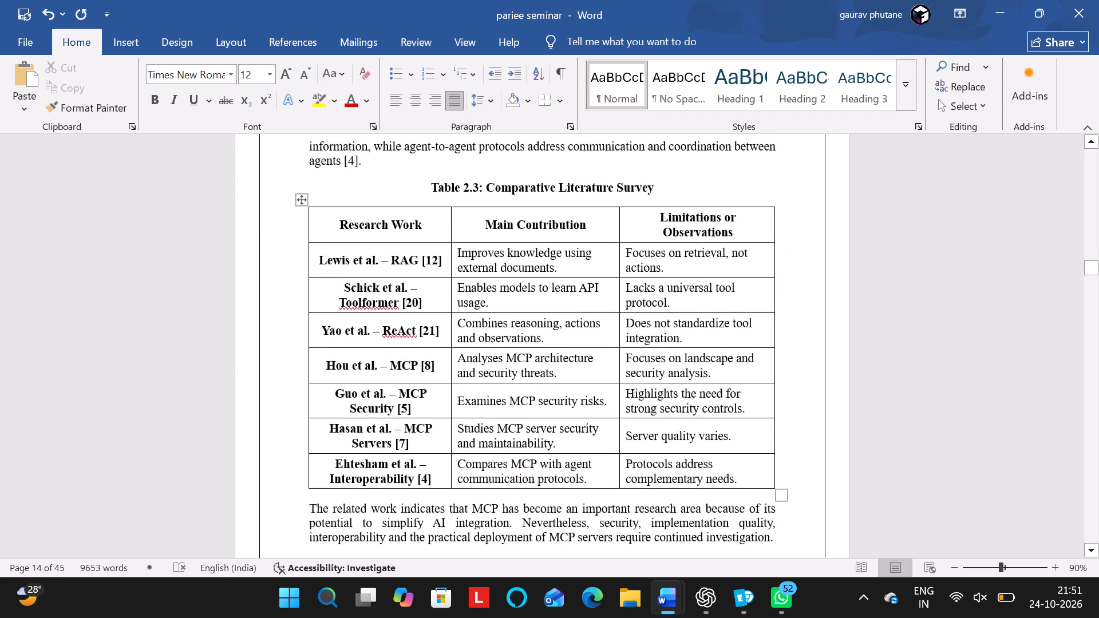
{"action": "scroll", "coordinate": [480, 322], "scroll_direction": "up", "scroll_amount": 5}
{"action": "scroll", "coordinate": [388, 258], "scroll_direction": "up", "scroll_amount": 1}
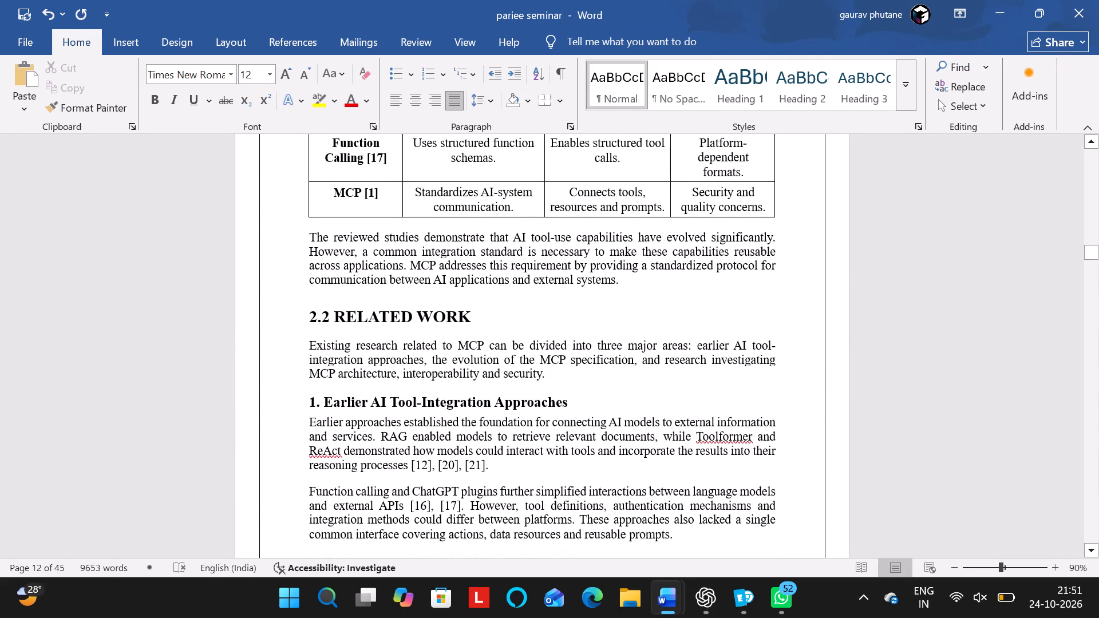
{"action": "left_click", "coordinate": [310, 298]}
{"action": "left_click", "coordinate": [480, 103]}
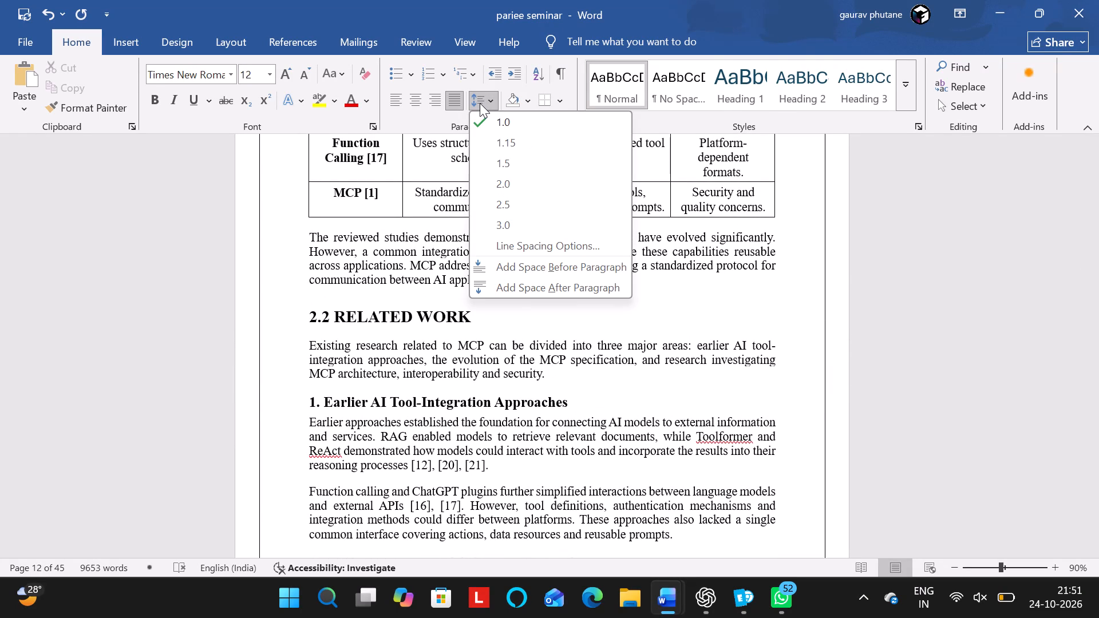
{"action": "left_click", "coordinate": [401, 382]}
{"action": "scroll", "coordinate": [401, 382], "scroll_direction": "down", "scroll_amount": 3}
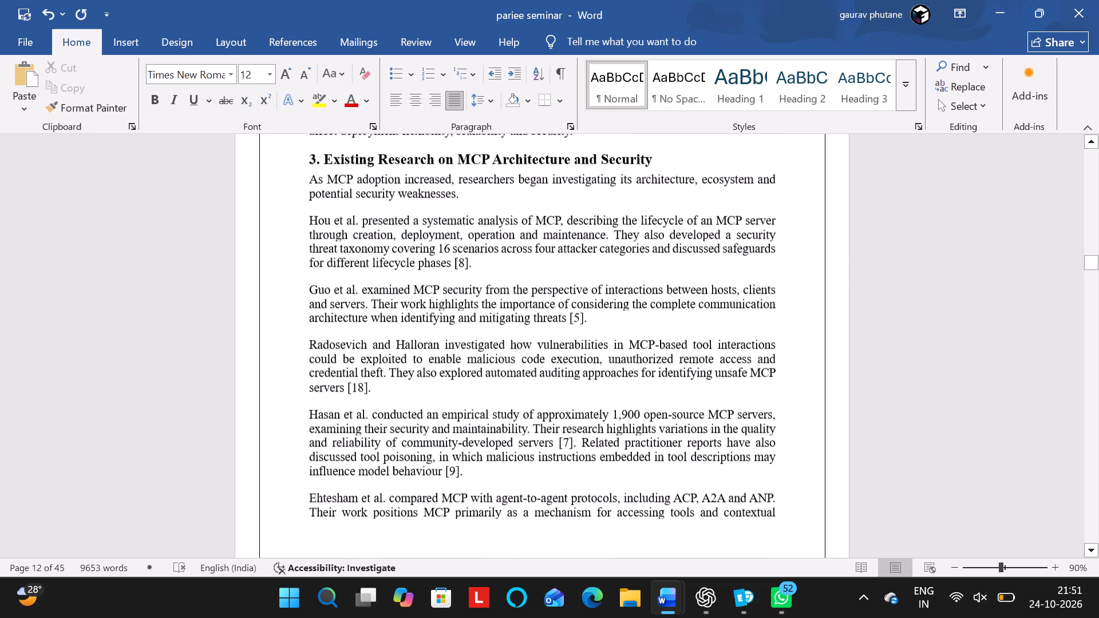
{"action": "scroll", "coordinate": [401, 382], "scroll_direction": "down", "scroll_amount": 6}
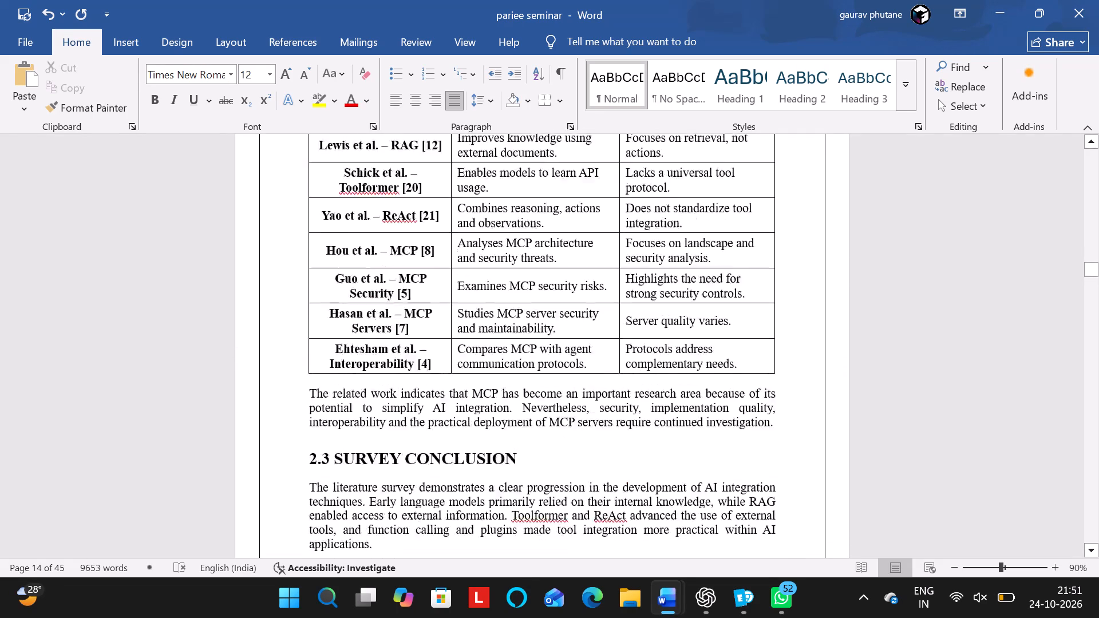
Increase the font size of the empty paragraph above the 2.2 RELATED WORK heading to 16.
{"action": "scroll", "coordinate": [401, 382], "scroll_direction": "down", "scroll_amount": 1}
{"action": "scroll", "coordinate": [401, 382], "scroll_direction": "up", "scroll_amount": 1}
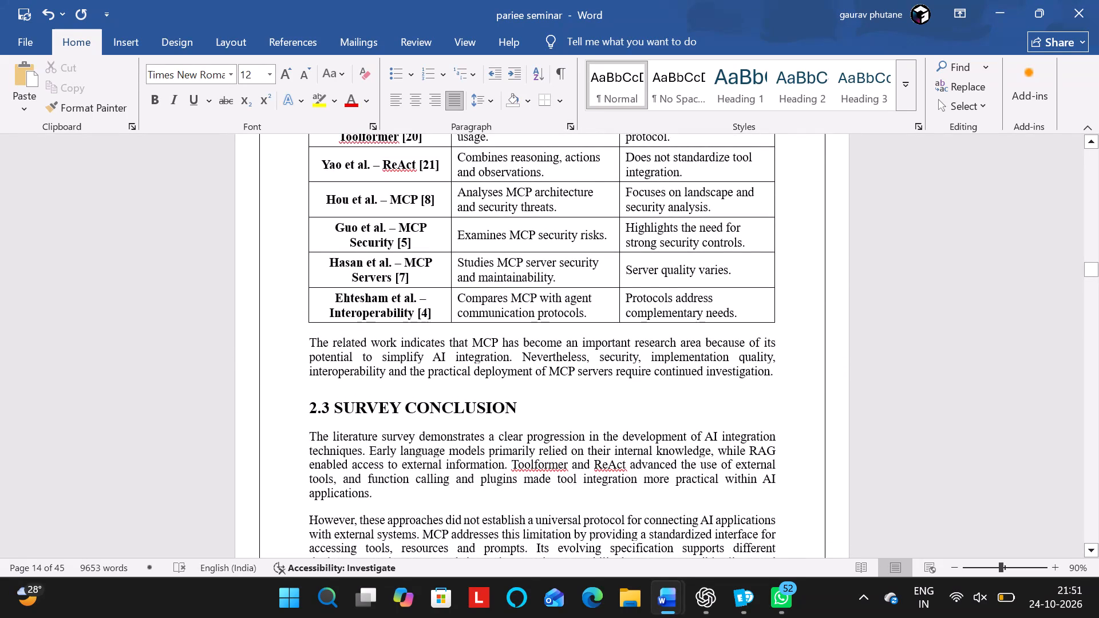
{"action": "left_click", "coordinate": [325, 390]}
{"action": "scroll", "coordinate": [325, 390], "scroll_direction": "up", "scroll_amount": 5}
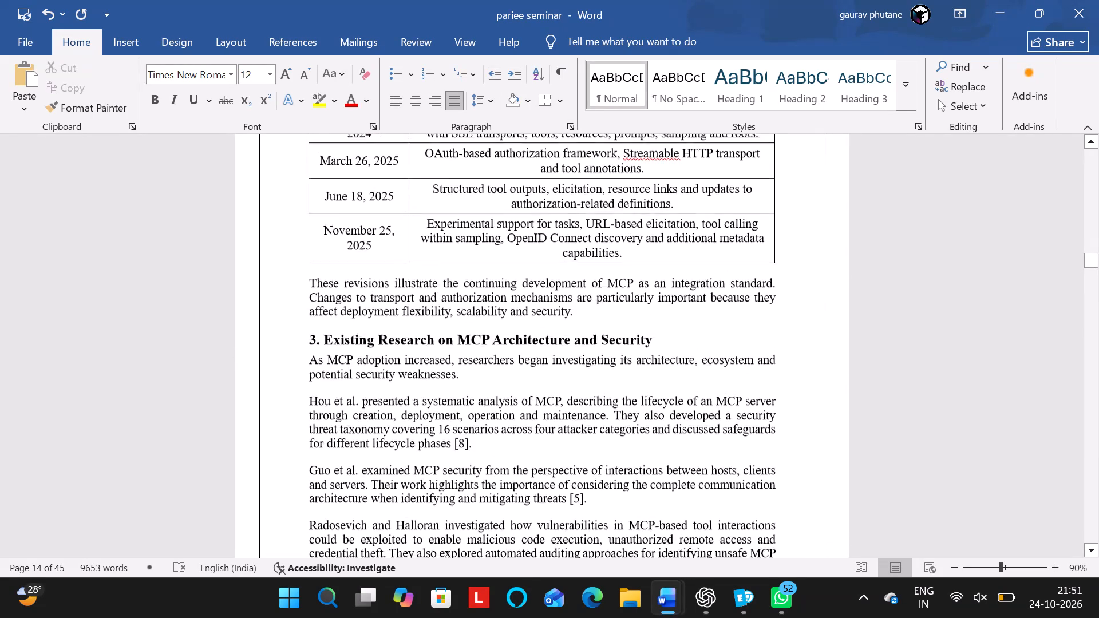
{"action": "scroll", "coordinate": [325, 390], "scroll_direction": "up", "scroll_amount": 1}
{"action": "scroll", "coordinate": [325, 390], "scroll_direction": "down", "scroll_amount": 1}
{"action": "scroll", "coordinate": [325, 390], "scroll_direction": "up", "scroll_amount": 1}
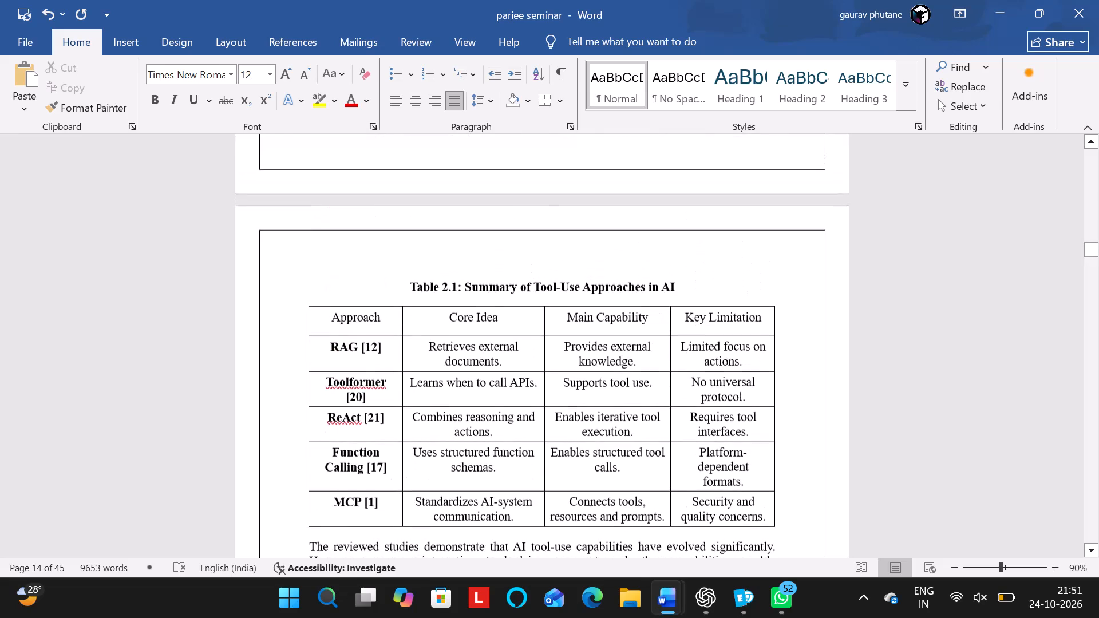
{"action": "scroll", "coordinate": [325, 390], "scroll_direction": "down", "scroll_amount": 1}
{"action": "left_click", "coordinate": [317, 370]}
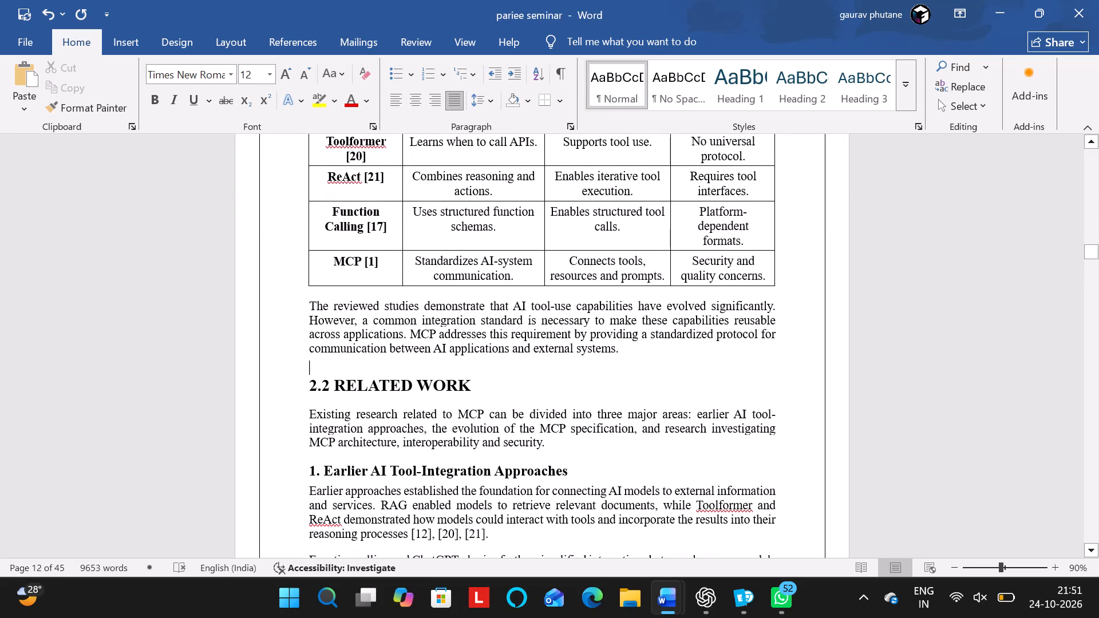
{"action": "left_click", "coordinate": [283, 71]}
{"action": "left_click", "coordinate": [283, 71]}
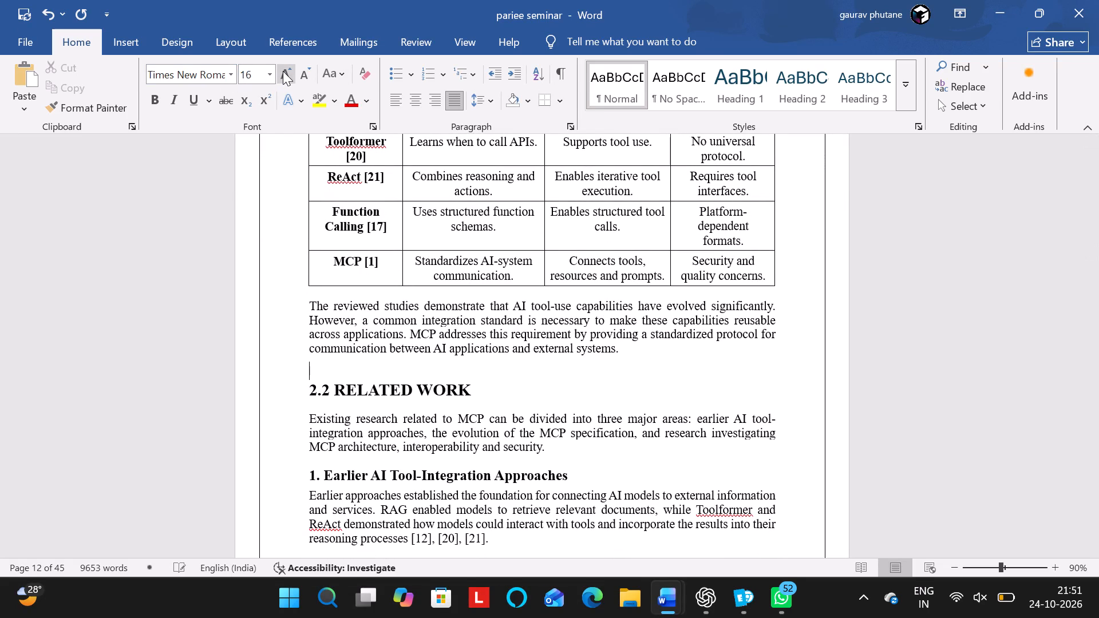
Place the cursor in the empty paragraph above the 2.3 SURVEY CONCLUSION heading to adjust its font size.
{"action": "scroll", "coordinate": [376, 350], "scroll_direction": "down", "scroll_amount": 5}
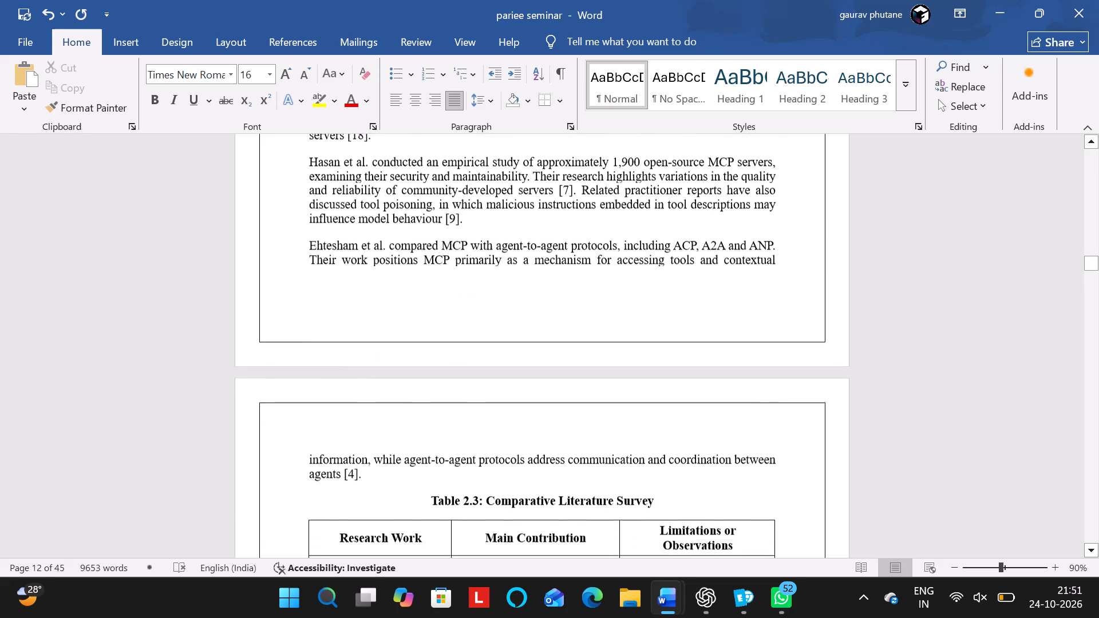
{"action": "scroll", "coordinate": [376, 350], "scroll_direction": "down", "scroll_amount": 4}
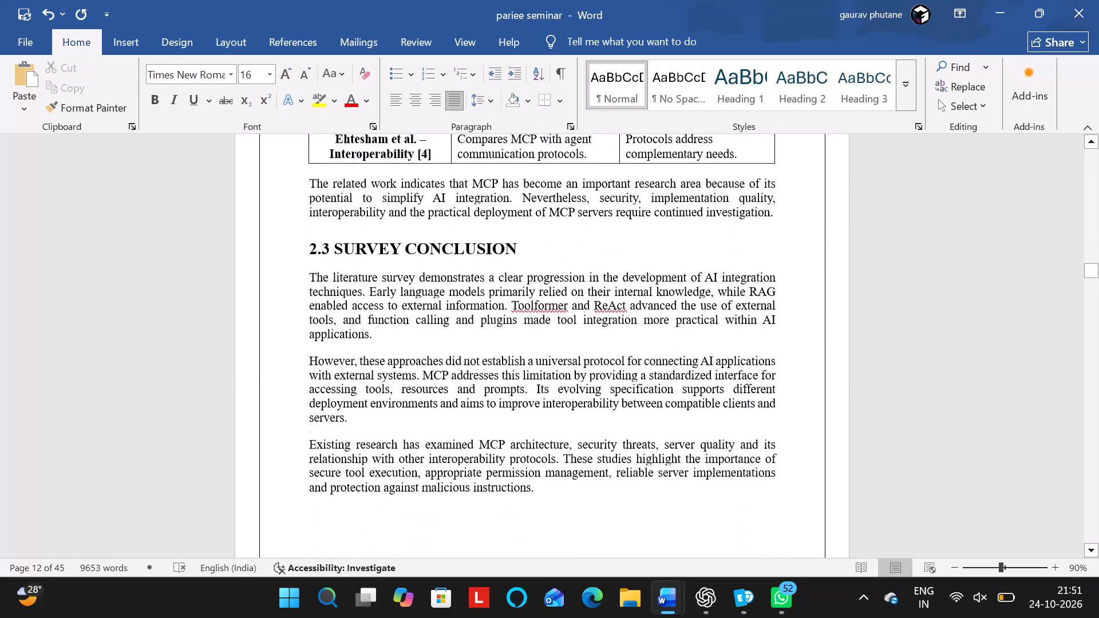
{"action": "left_click", "coordinate": [313, 229]}
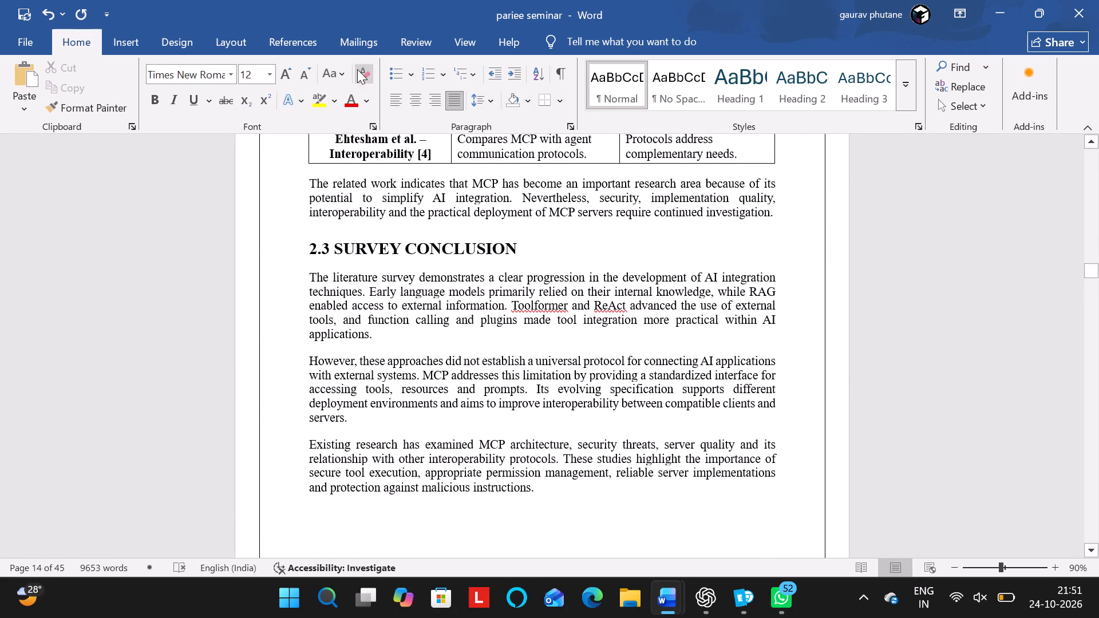
Increase the font size of the empty paragraph above the 2.3 SURVEY CONCLUSION heading to 16.
{"action": "left_click", "coordinate": [284, 76]}
{"action": "left_click", "coordinate": [284, 76]}
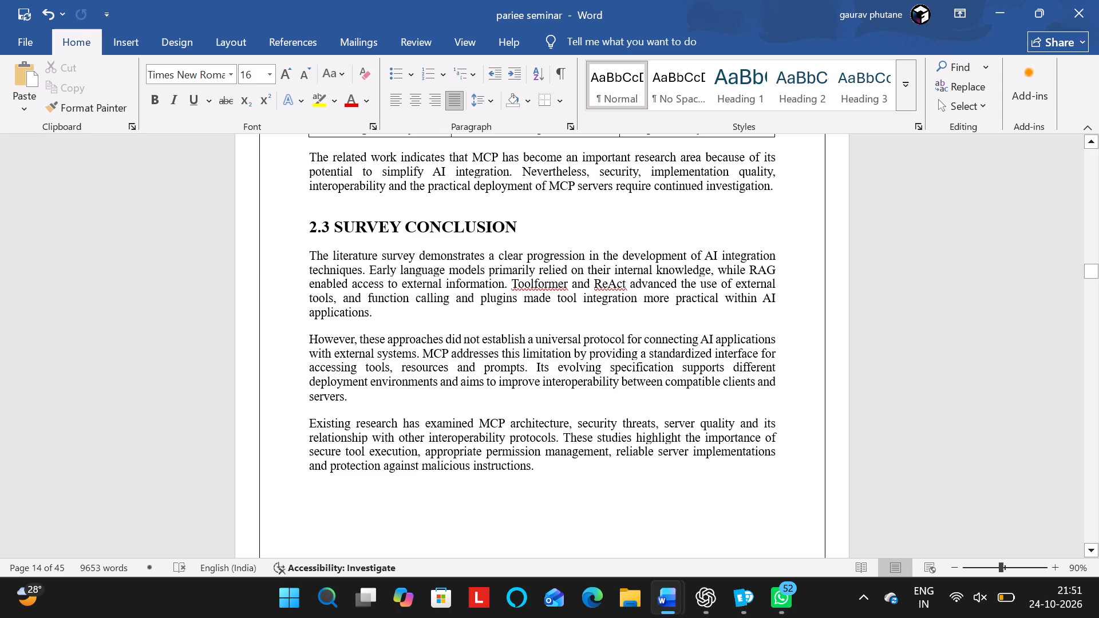
{"action": "scroll", "coordinate": [435, 248], "scroll_direction": "down", "scroll_amount": 2}
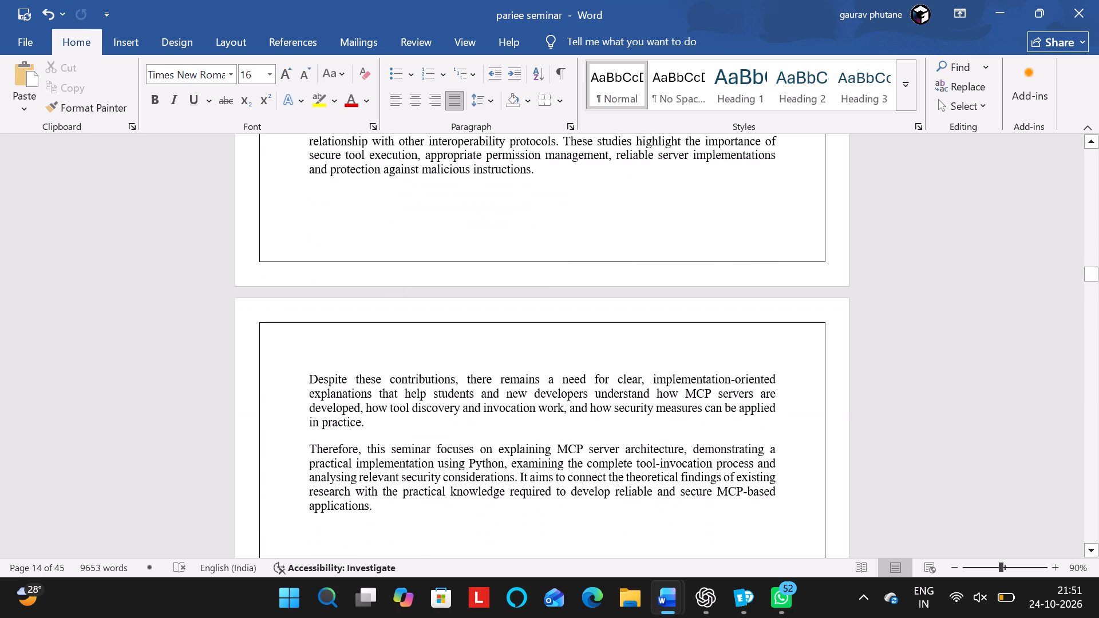